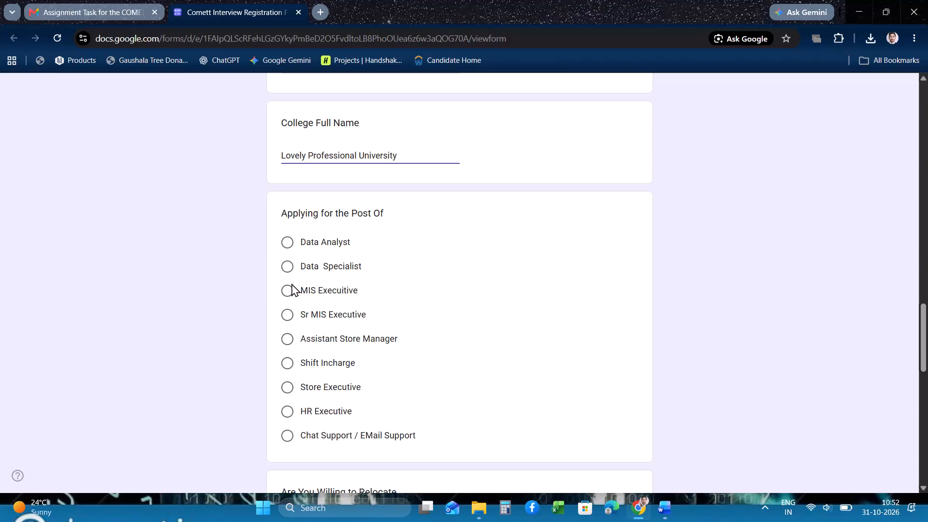
# Select Data Specialist as the post being applied for.
pyautogui.click(290, 267)
# Answer Yes to the question about willingness to relocate.
pyautogui.scroll(-3, 392, 349)
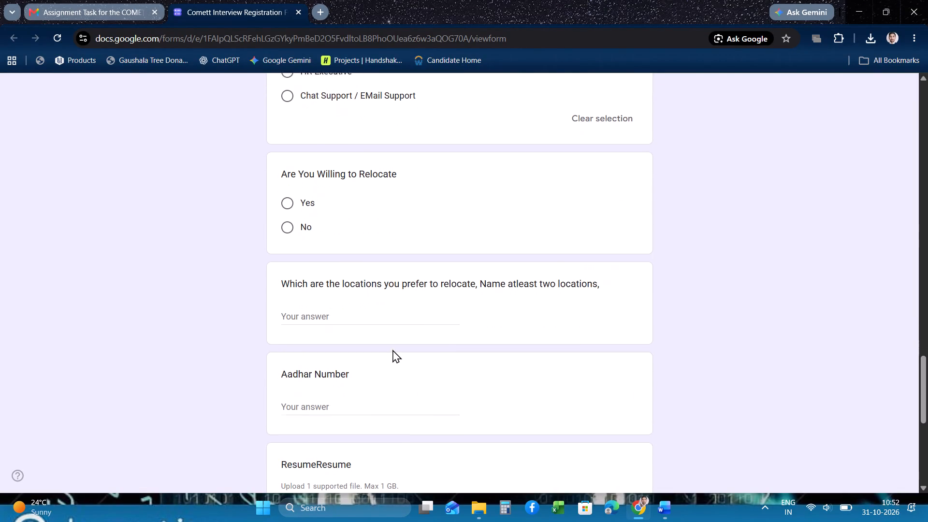
pyautogui.scroll(-1, 392, 349)
pyautogui.scroll(1, 314, 201)
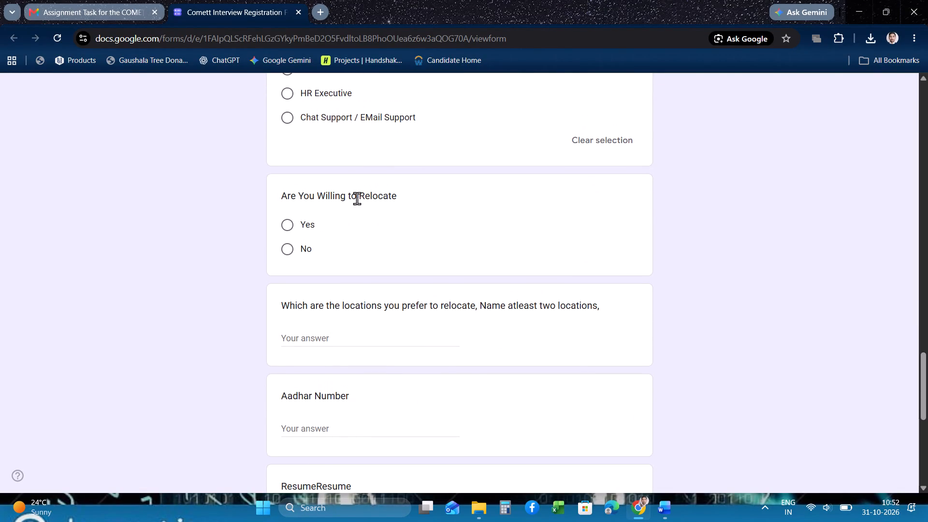
pyautogui.scroll(-1, 371, 201)
pyautogui.click(288, 207)
# Enter "Noida, Gurugram" as the preferred relocation locations.
pyautogui.scroll(-1, 357, 235)
pyautogui.click(328, 291)
pyautogui.scroll(-1, 328, 291)
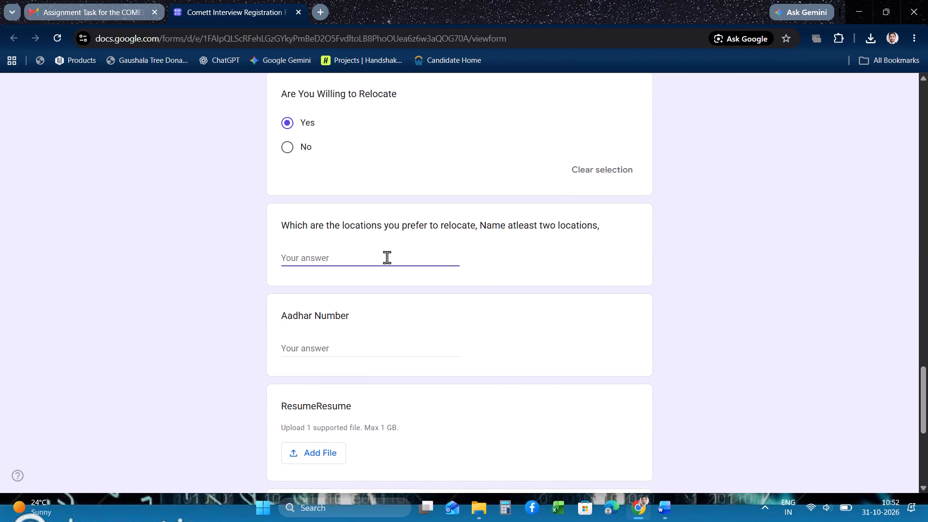
pyautogui.write('Noida')
pyautogui.press('space')
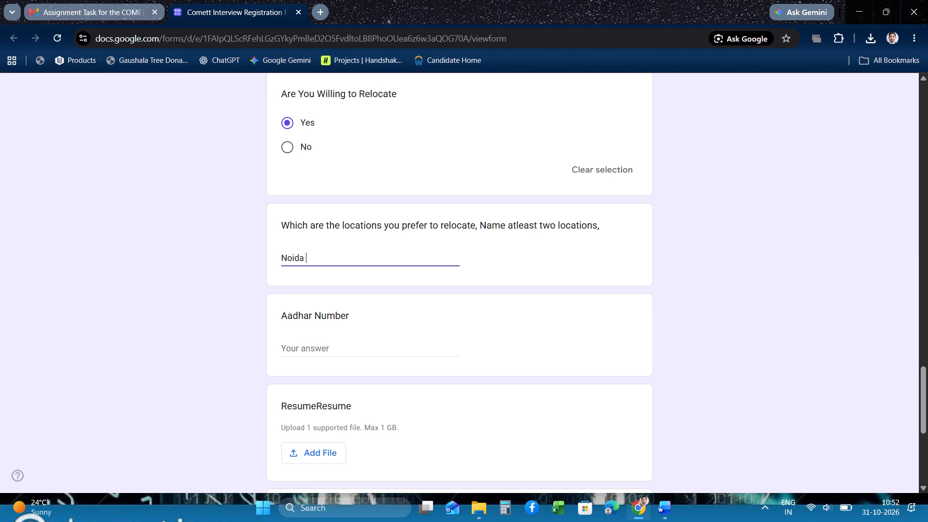
pyautogui.press('BackSpace')
pyautogui.write(',')
pyautogui.press('space')
pyautogui.hotkey('shift', 'g')
pyautogui.write('urugram')
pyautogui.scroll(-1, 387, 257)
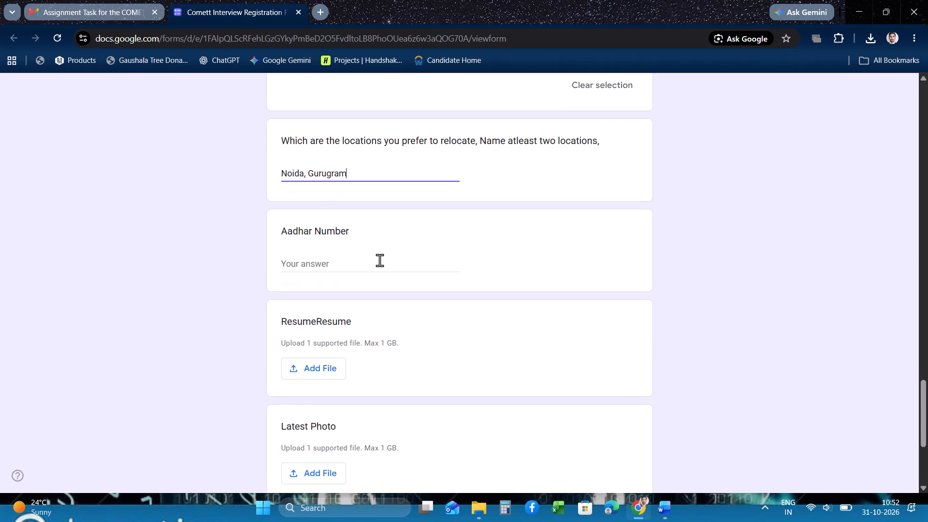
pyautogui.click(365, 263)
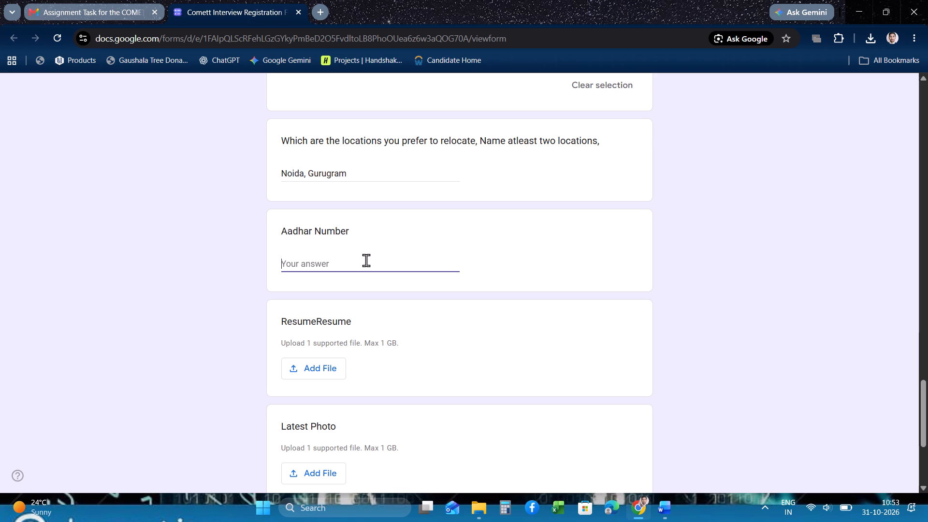
# Upload "specialized cv .pdf" from the cv folder in Documents as the resume.
pyautogui.scroll(-1, 366, 260)
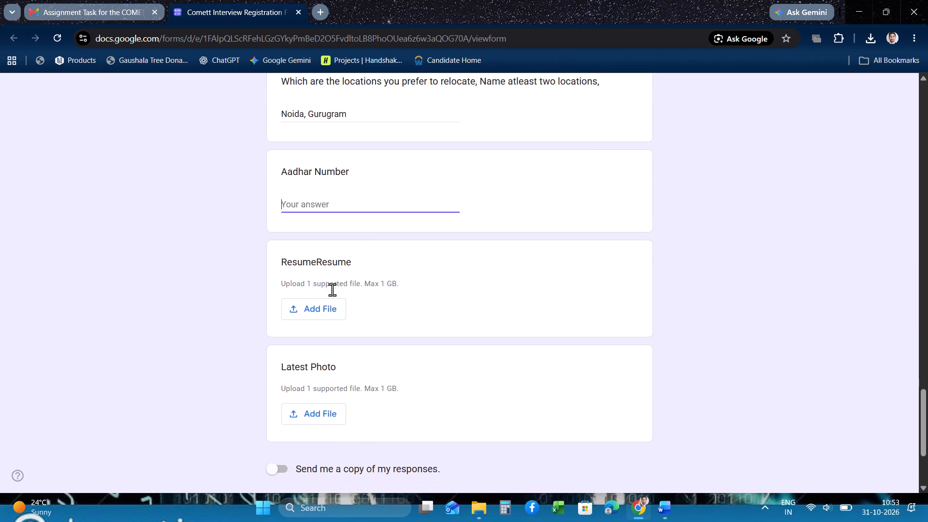
pyautogui.scroll(-1, 325, 300)
pyautogui.click(318, 259)
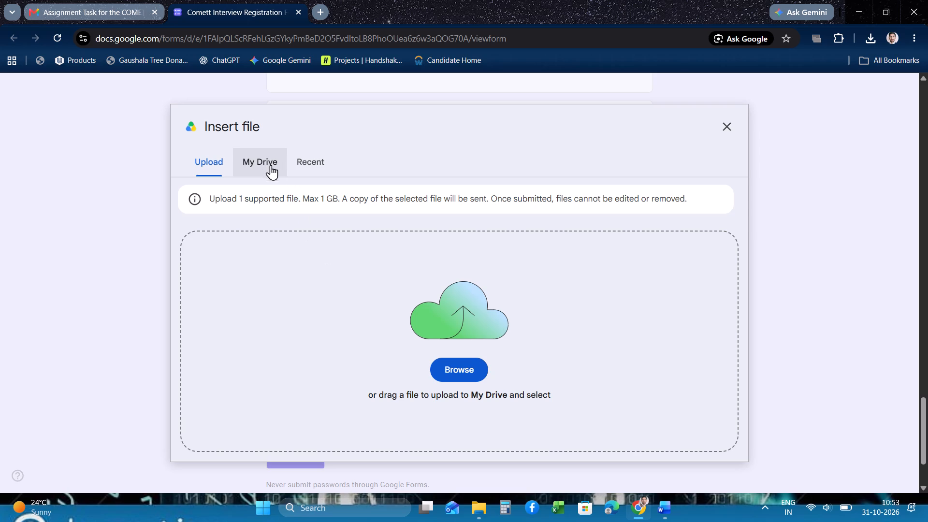
pyautogui.click(454, 371)
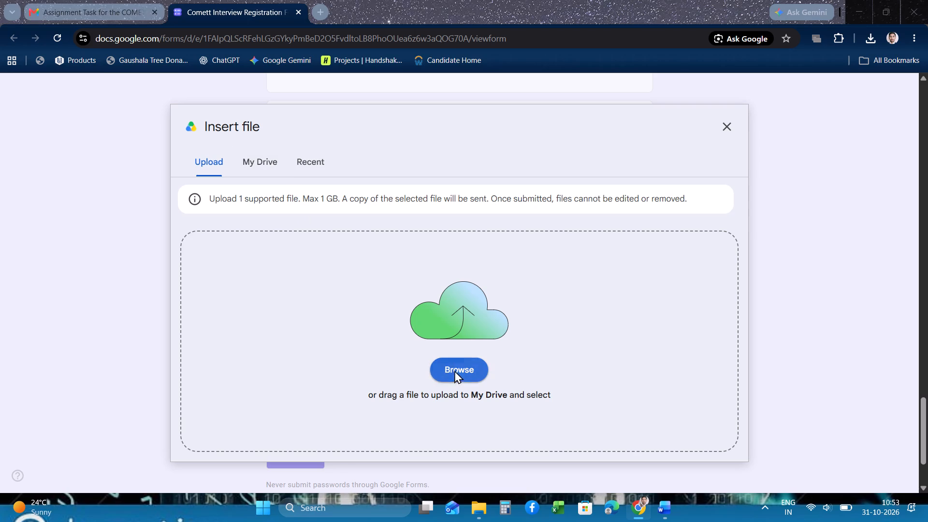
pyautogui.click(59, 292)
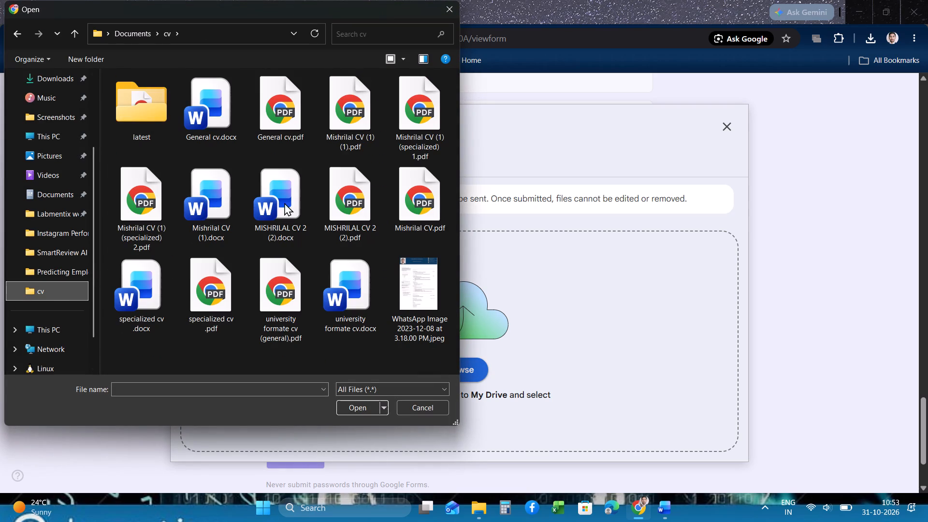
pyautogui.scroll(1, 293, 291)
pyautogui.doubleClick(207, 288)
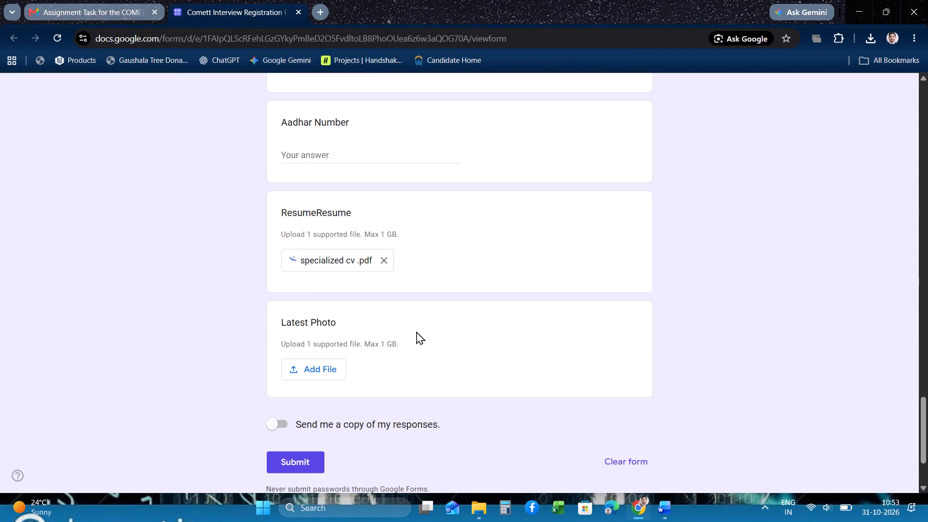
# Start the file upload for the Latest Photo question and browse to the Downloads folder.
pyautogui.scroll(-1, 416, 331)
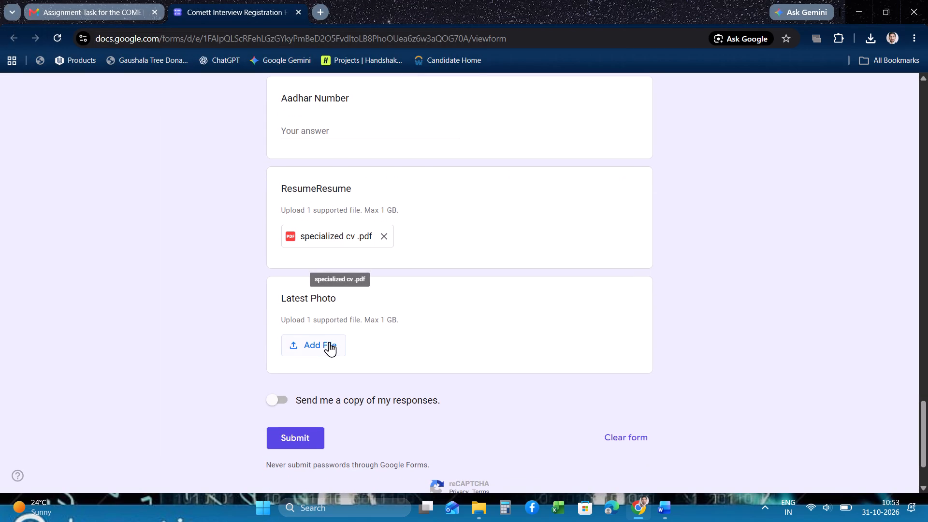
pyautogui.scroll(-1, 329, 342)
pyautogui.click(317, 315)
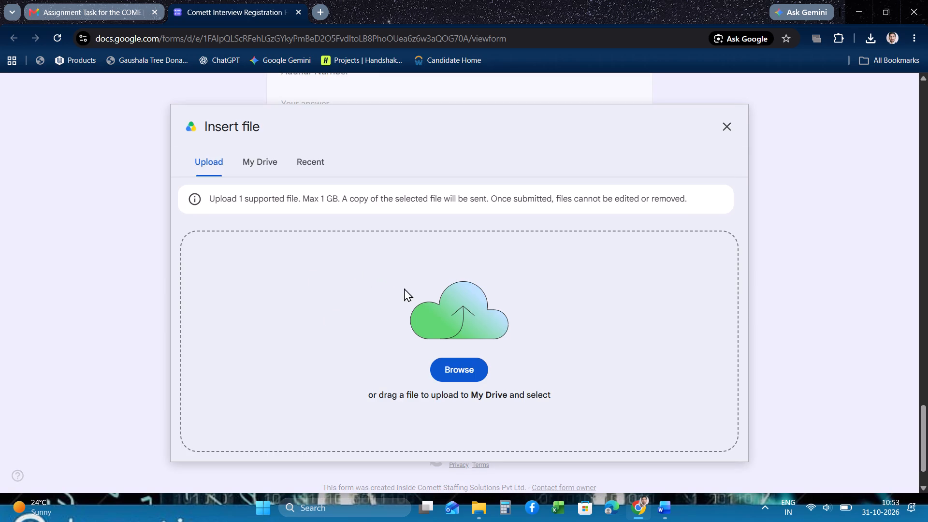
pyautogui.click(463, 373)
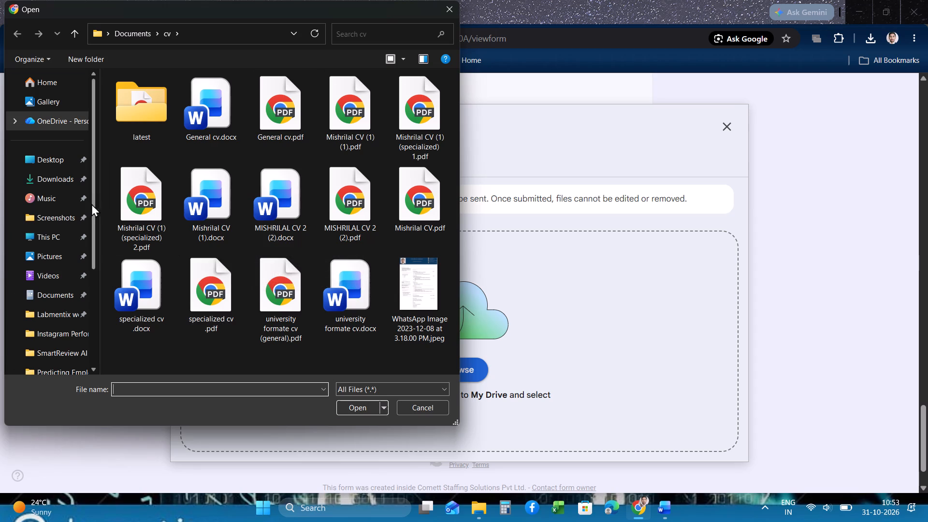
pyautogui.click(58, 183)
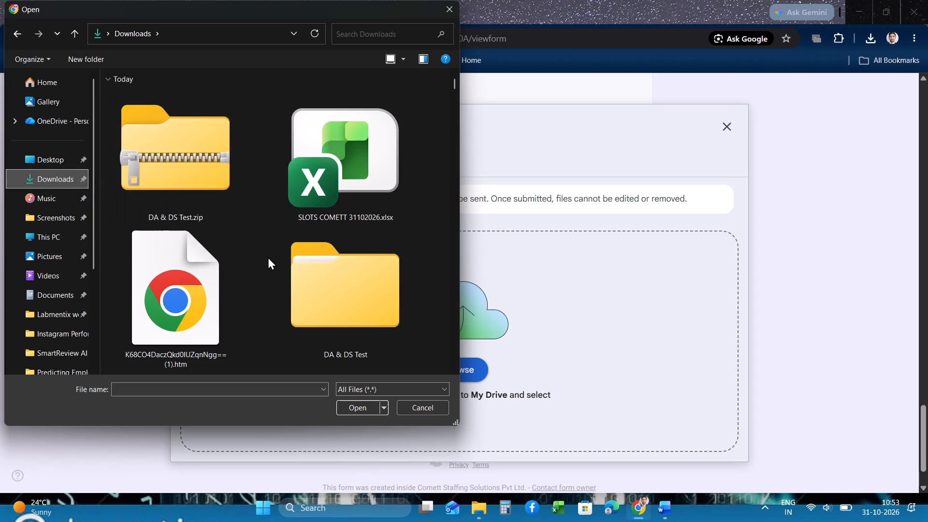
# Look through the files in the Downloads folder for a recent photo to upload.
pyautogui.scroll(-8, 268, 257)
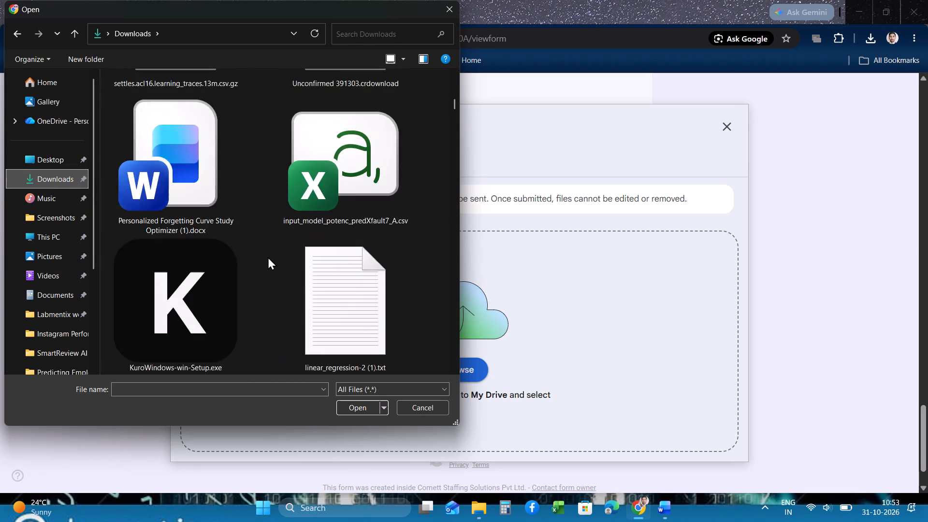
pyautogui.scroll(-11, 268, 257)
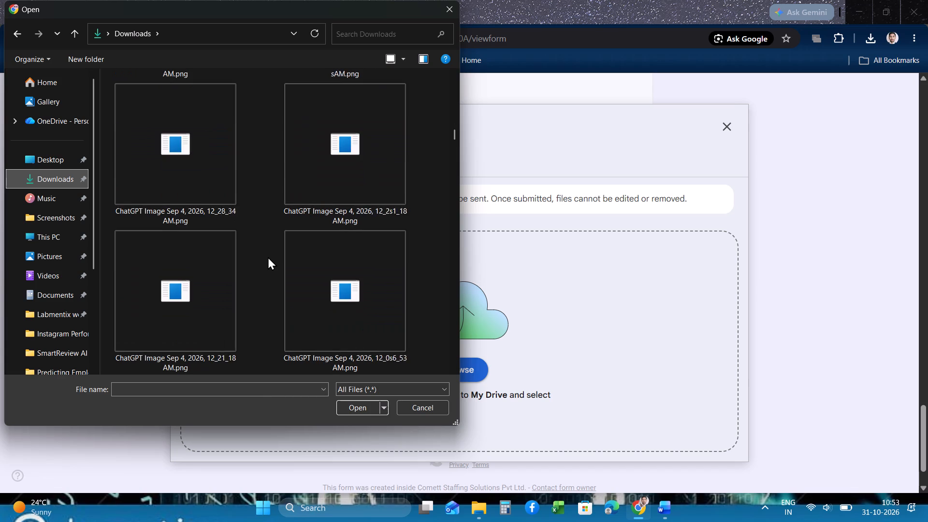
pyautogui.scroll(-4, 268, 257)
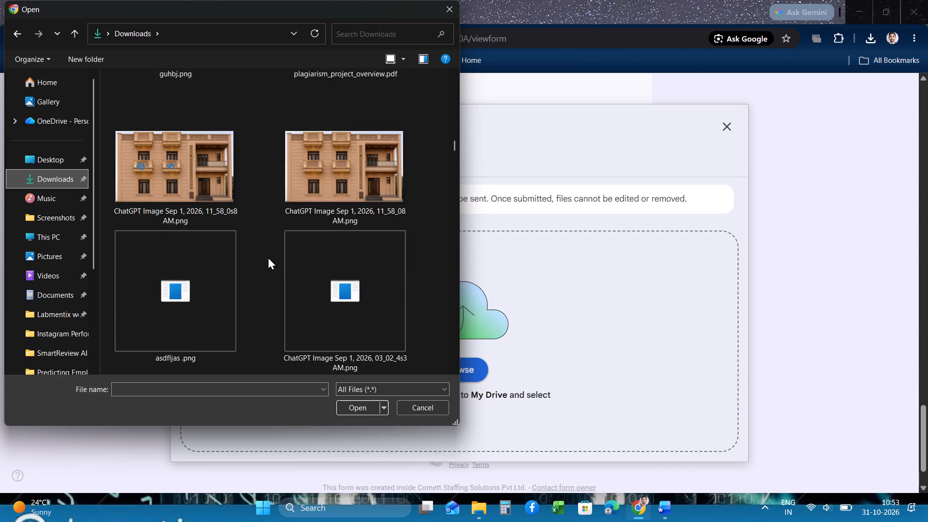
pyautogui.scroll(-3, 268, 257)
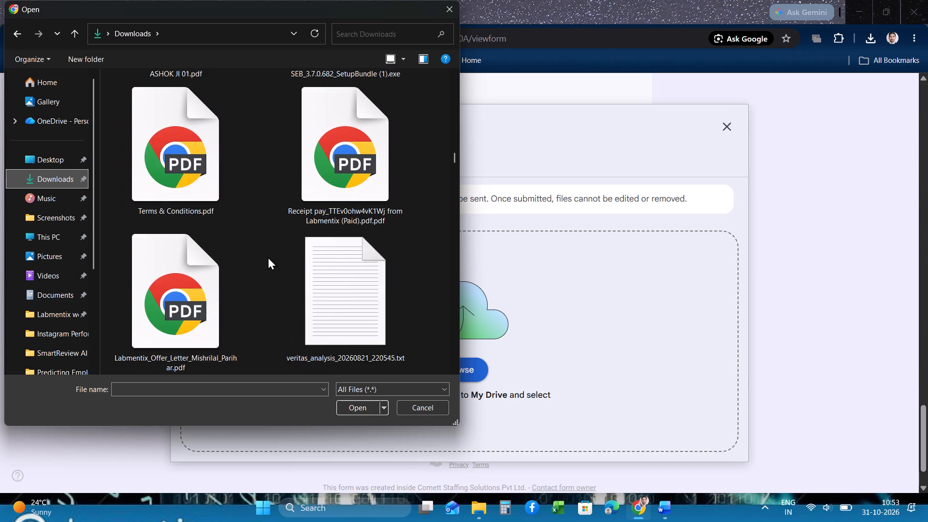
pyautogui.scroll(-3, 268, 257)
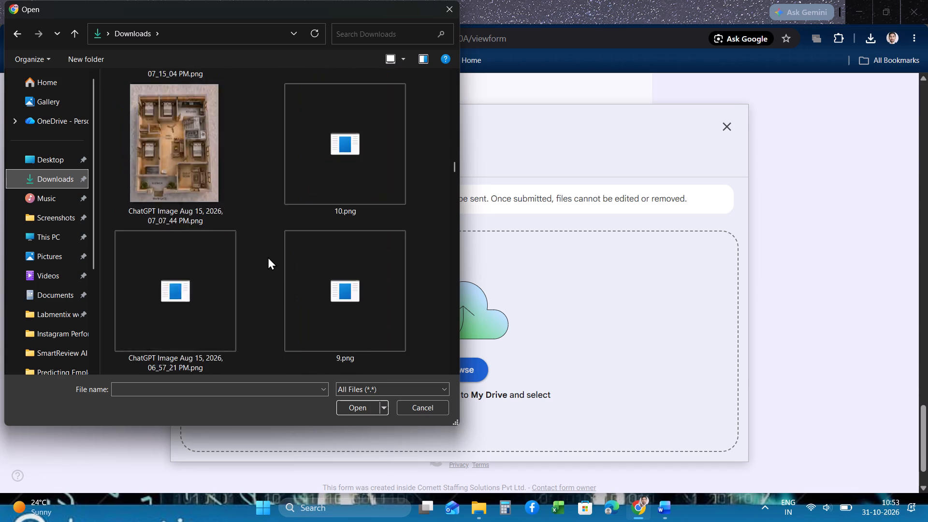
pyautogui.scroll(-4, 268, 257)
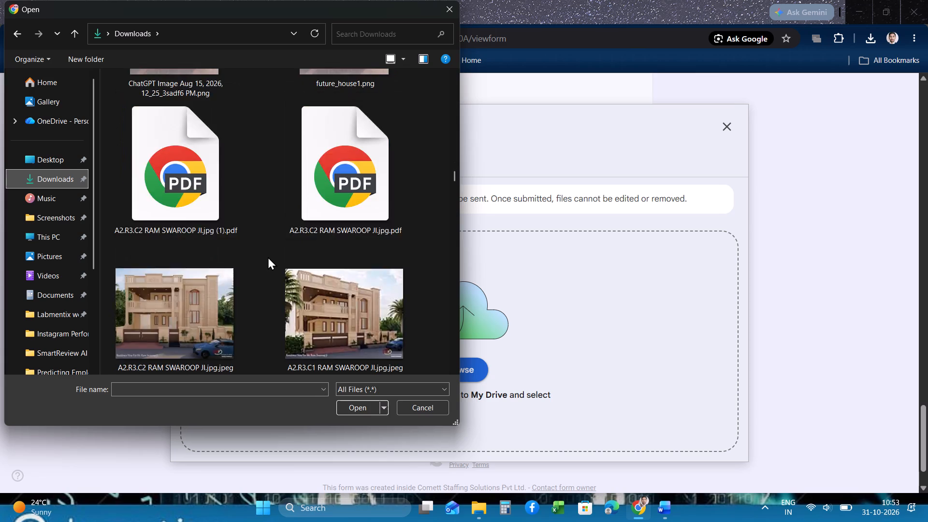
pyautogui.scroll(-4, 268, 257)
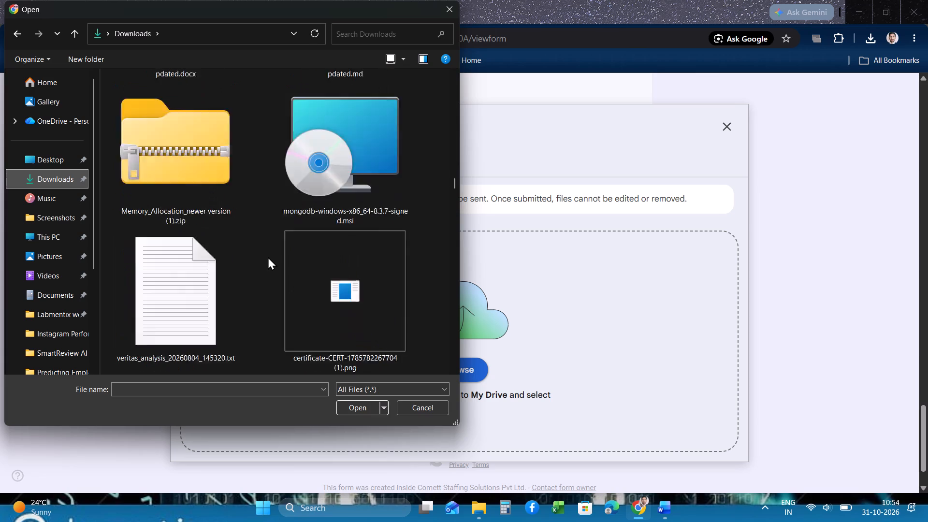
pyautogui.scroll(-4, 268, 257)
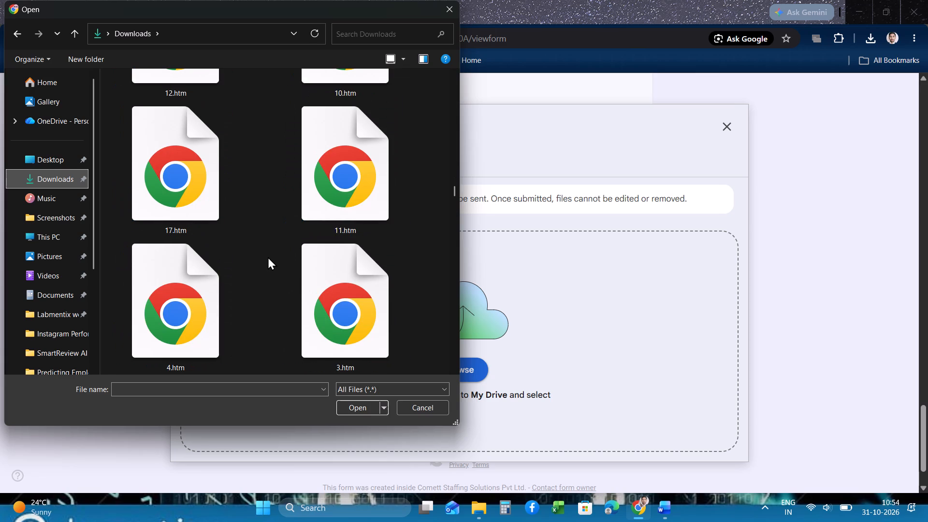
pyautogui.scroll(-3, 268, 257)
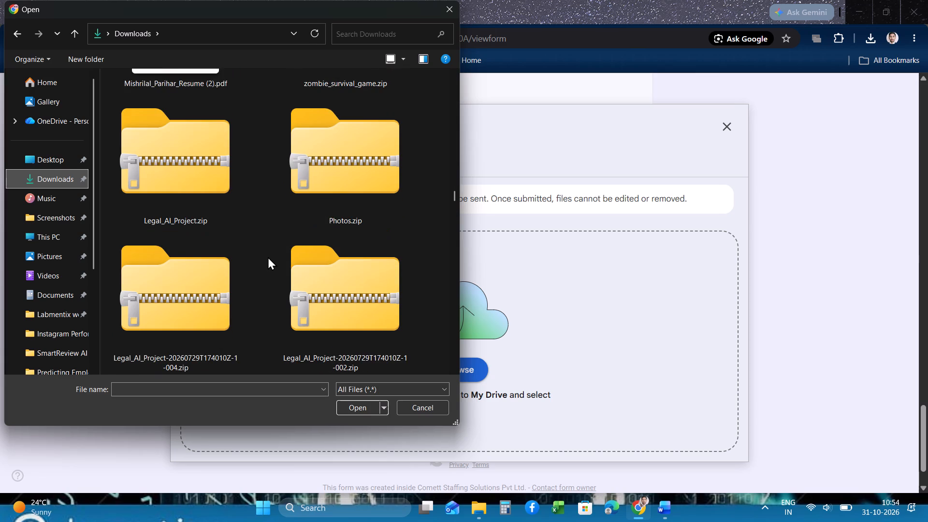
pyautogui.scroll(-2, 268, 257)
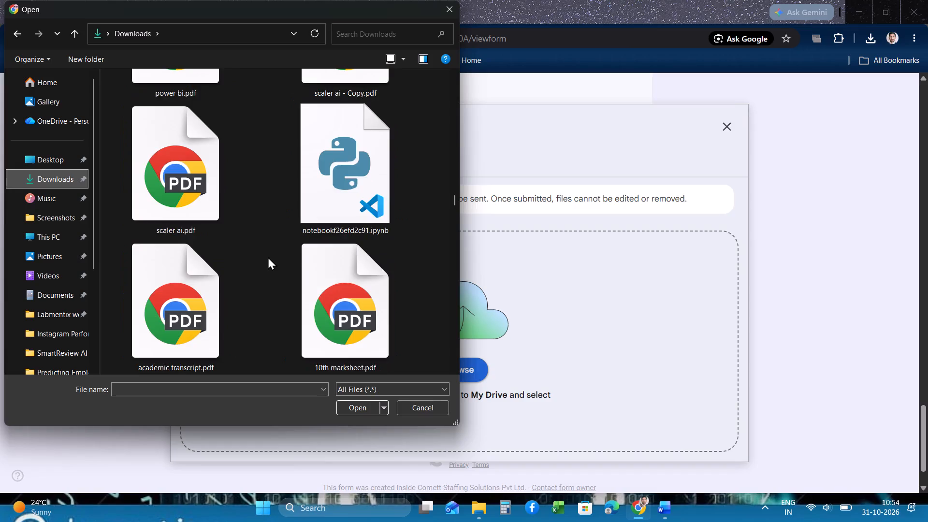
pyautogui.scroll(-3, 268, 257)
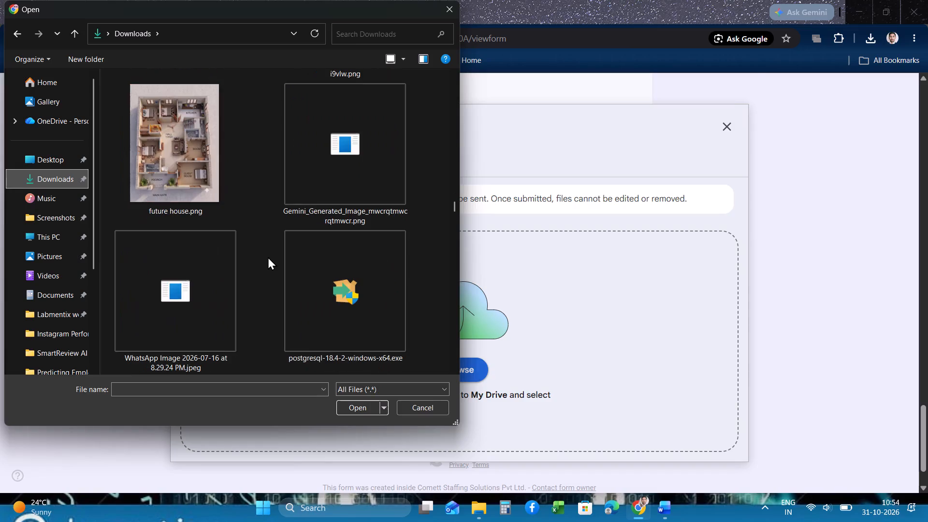
pyautogui.scroll(-3, 268, 257)
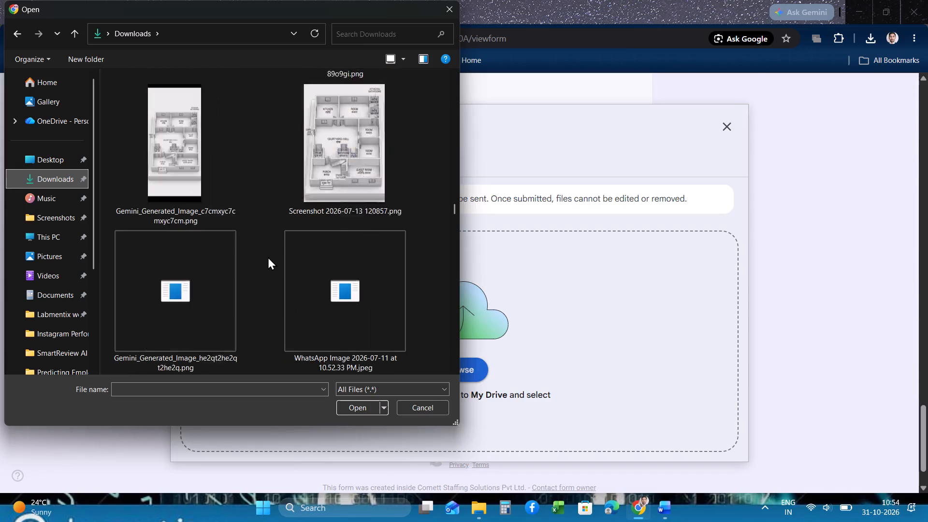
pyautogui.scroll(-3, 268, 257)
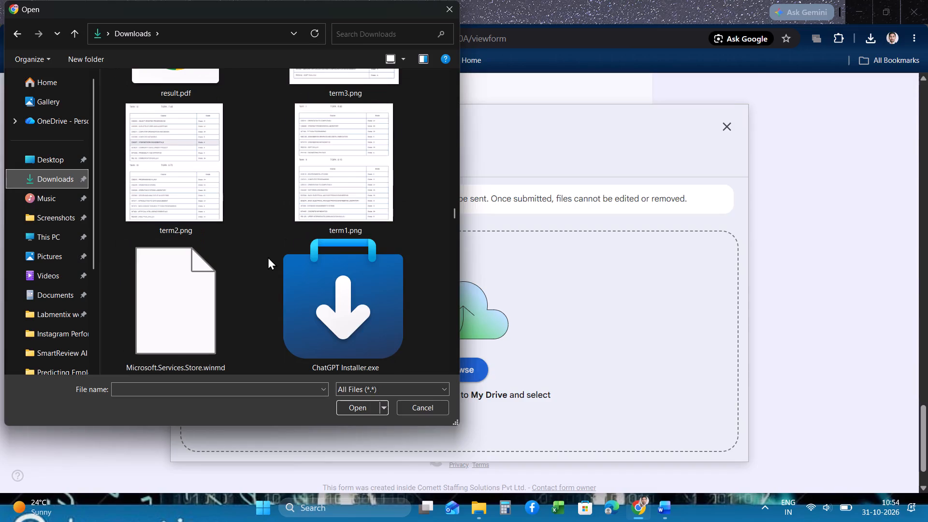
pyautogui.scroll(-3, 268, 257)
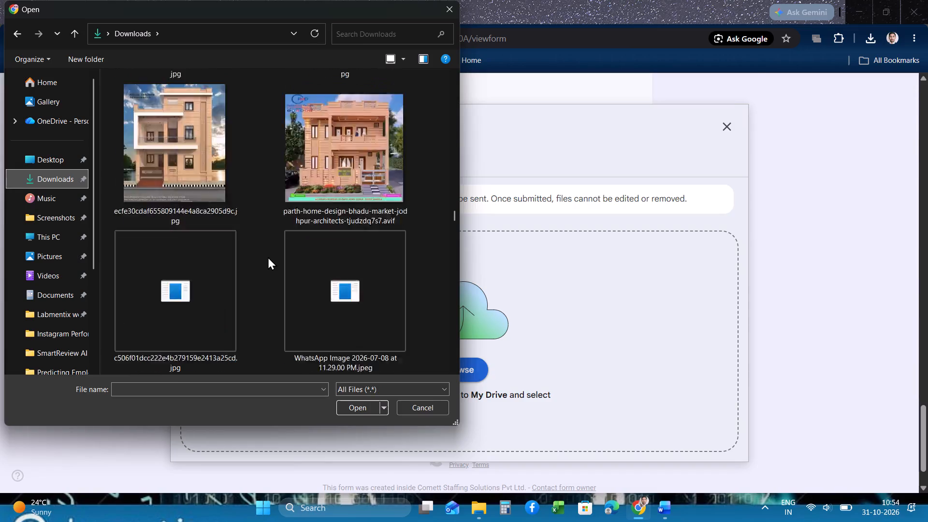
pyautogui.scroll(-6, 268, 257)
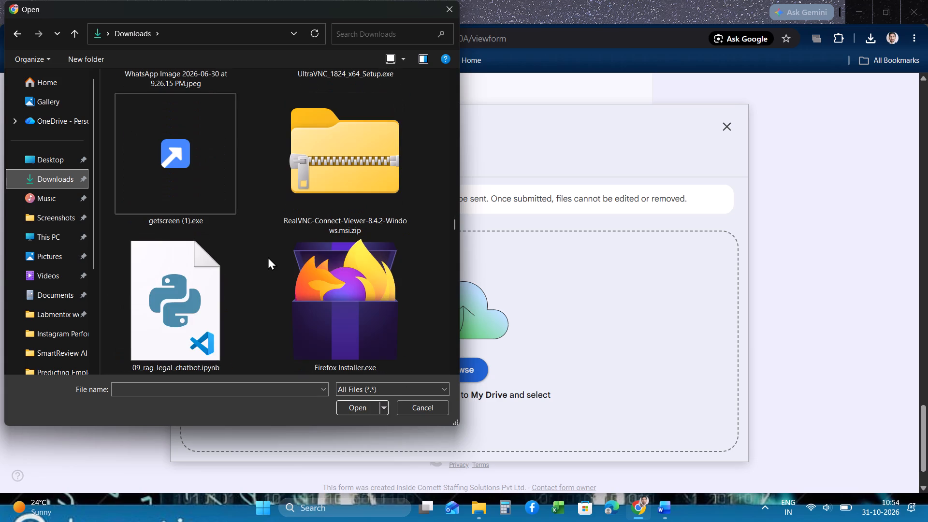
pyautogui.scroll(-3, 268, 257)
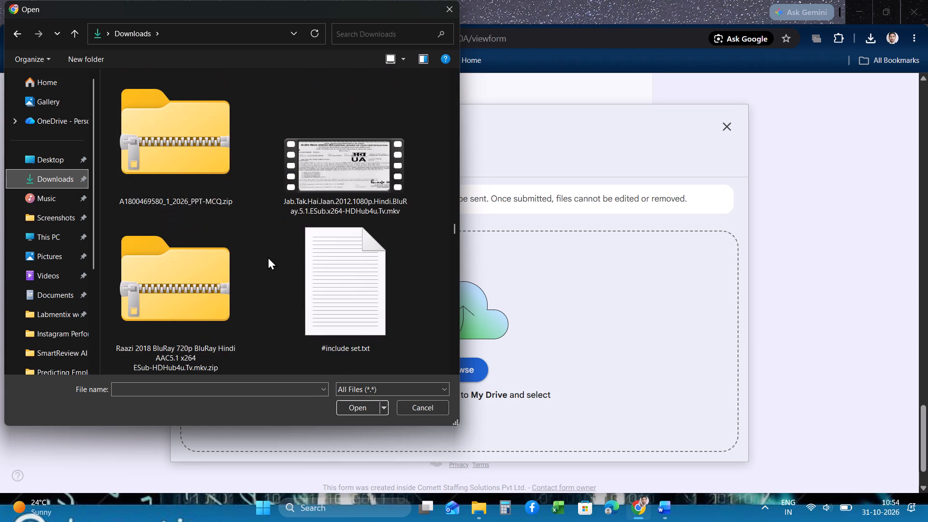
pyautogui.scroll(-2, 268, 257)
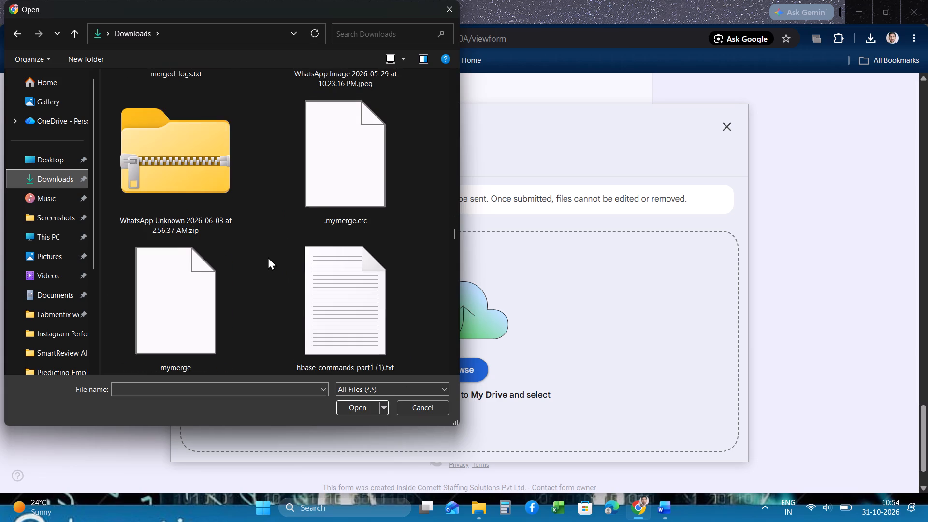
pyautogui.scroll(-1, 268, 257)
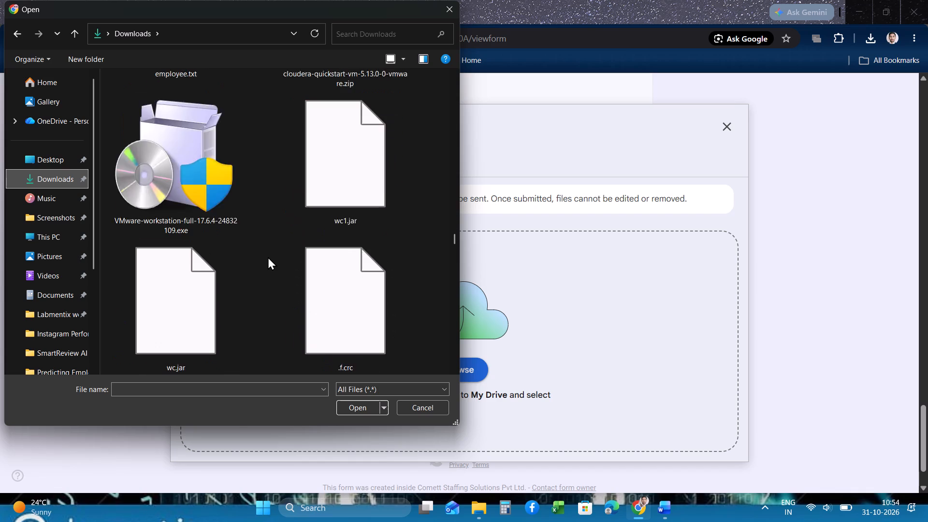
pyautogui.scroll(-5, 268, 257)
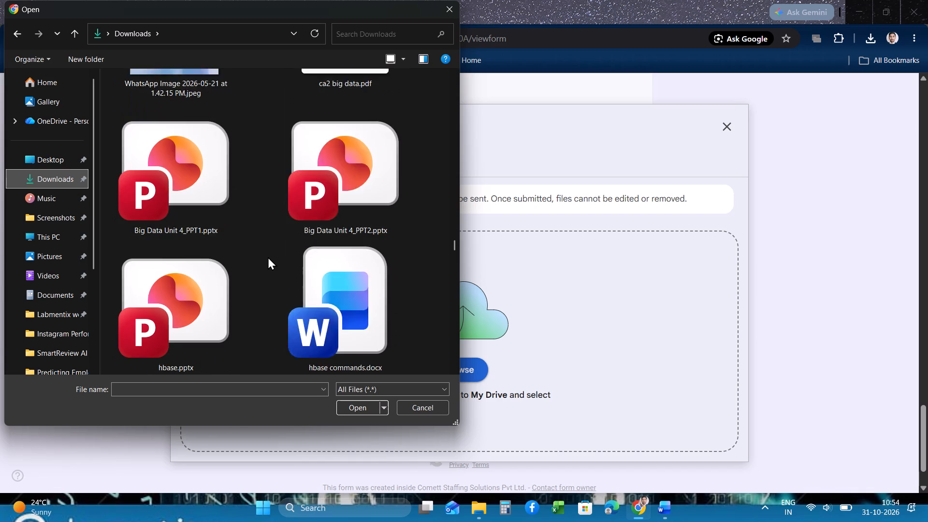
# Look further through the older files in the Downloads folder for a portrait photo suitable for the Latest Photo question.
pyautogui.scroll(-4, 268, 257)
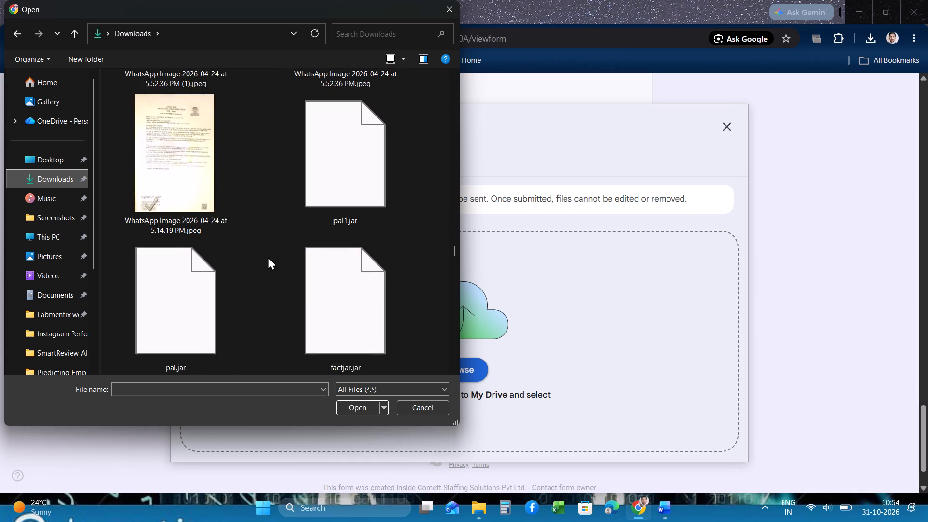
pyautogui.scroll(-3, 268, 257)
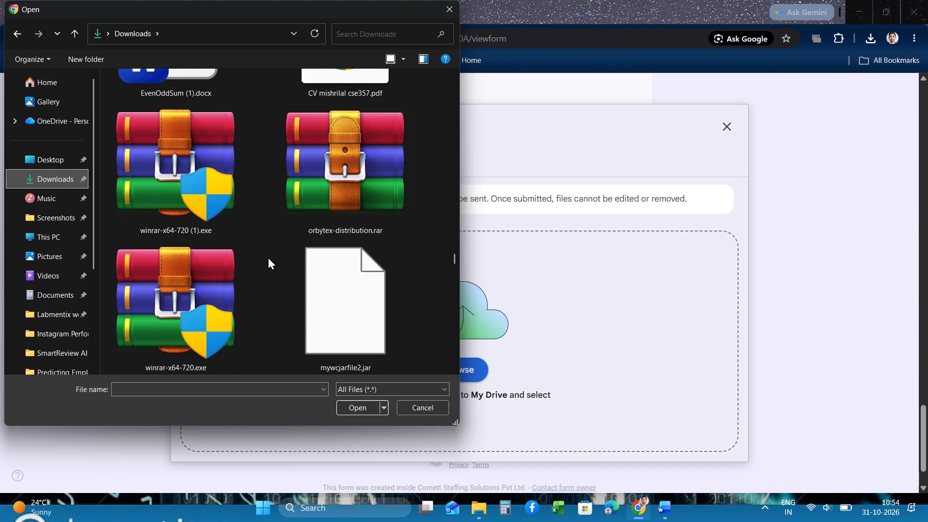
pyautogui.scroll(-3, 268, 257)
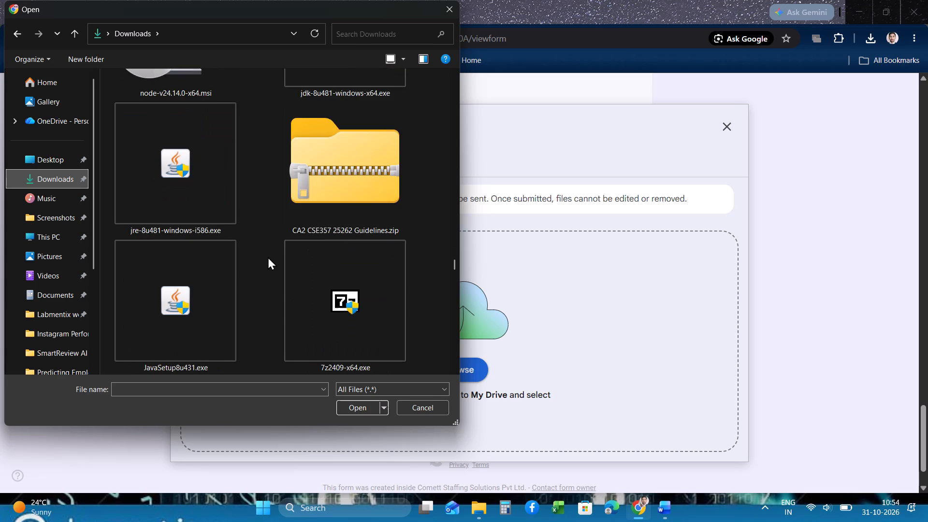
pyautogui.scroll(-4, 268, 257)
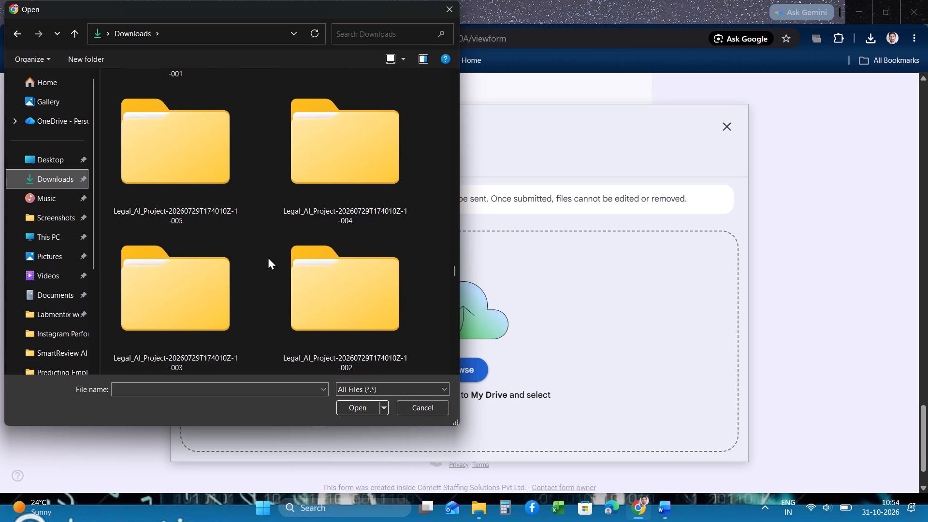
pyautogui.scroll(-4, 268, 257)
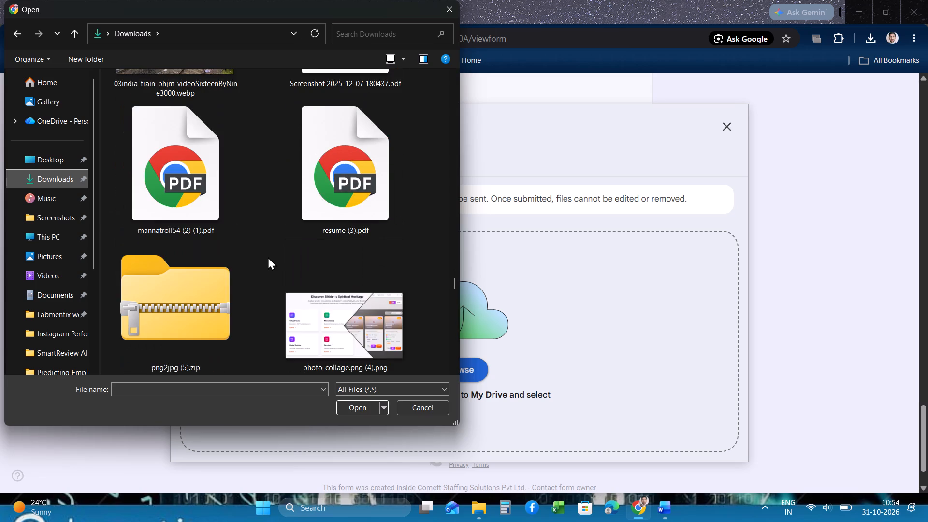
pyautogui.scroll(-2, 268, 257)
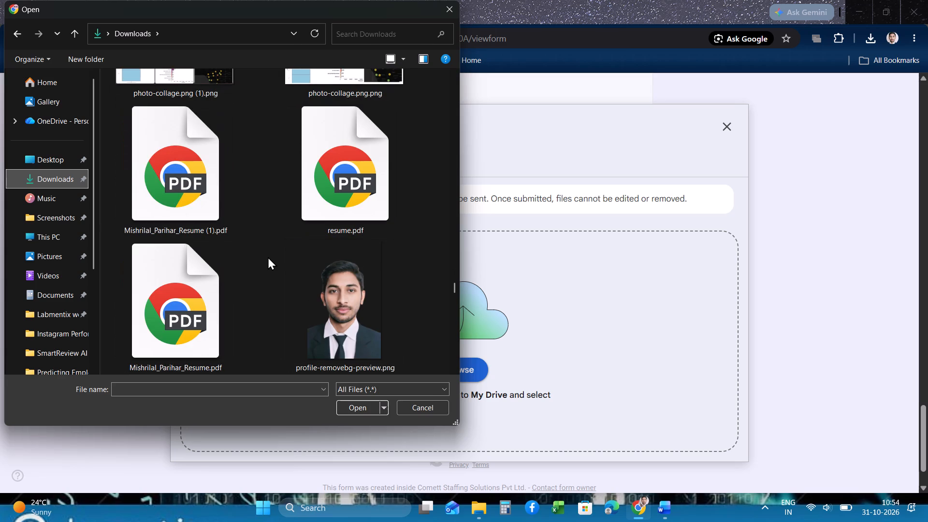
# Upload "profile-removebg-preview.png" from the Downloads folder as the Latest Photo.
pyautogui.doubleClick(329, 290)
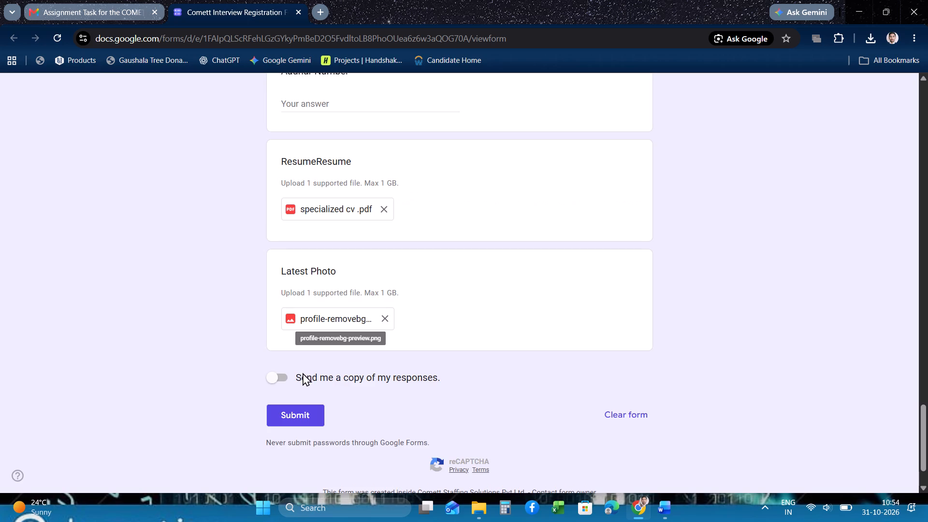
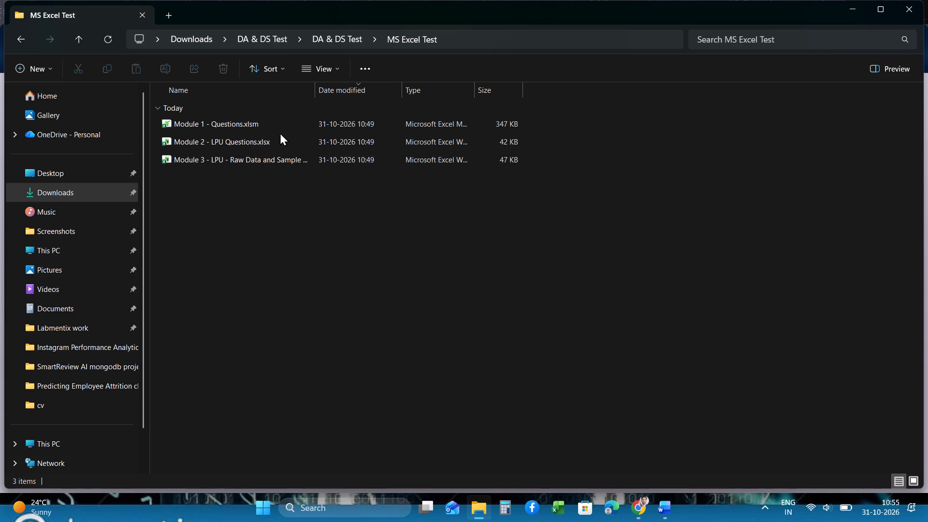
# Open the workbook "Module 1 - Questions.xlsm" from the MS Excel Test folder.
pyautogui.doubleClick(281, 125)
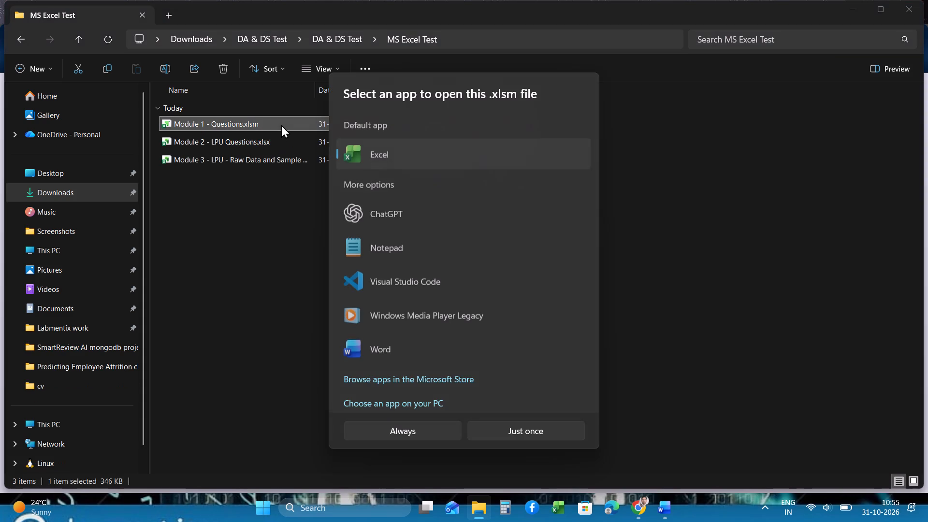
# Open the Module 1 - Questions.xlsm workbook with Excel.
pyautogui.click(370, 143)
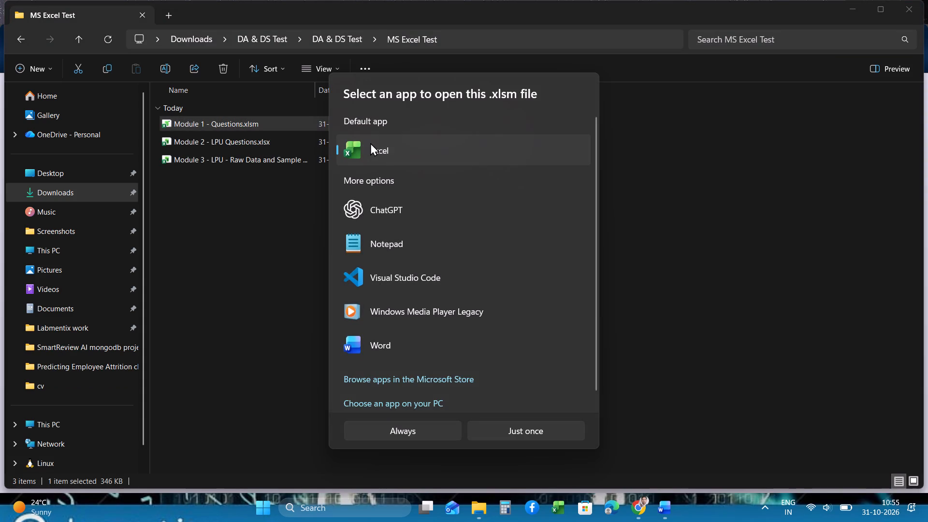
pyautogui.doubleClick(370, 143)
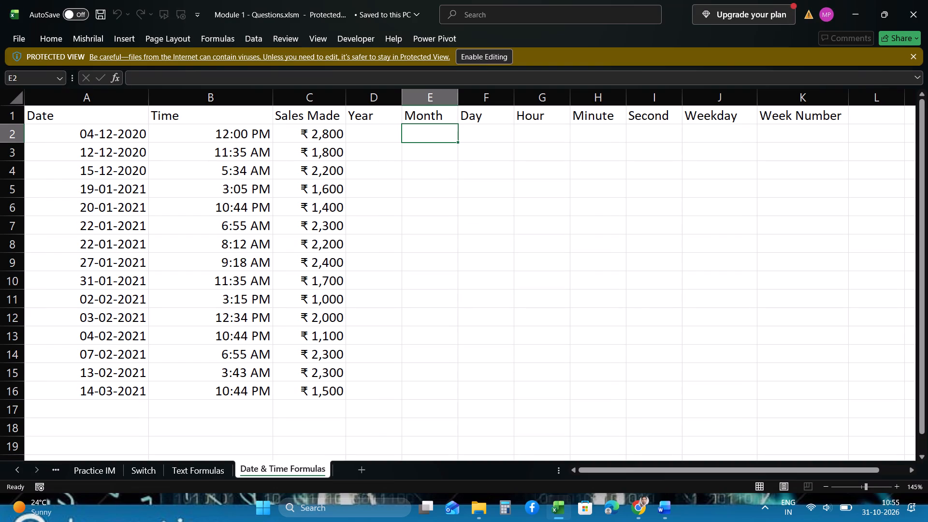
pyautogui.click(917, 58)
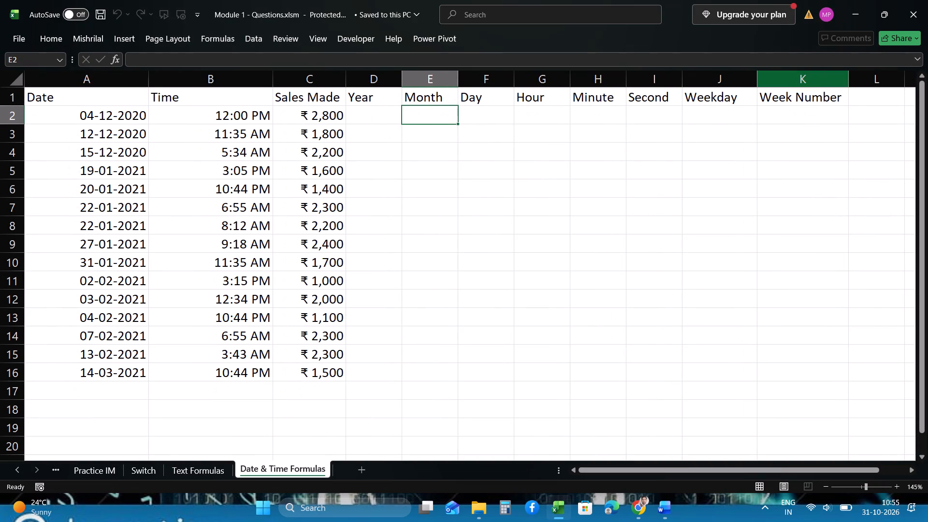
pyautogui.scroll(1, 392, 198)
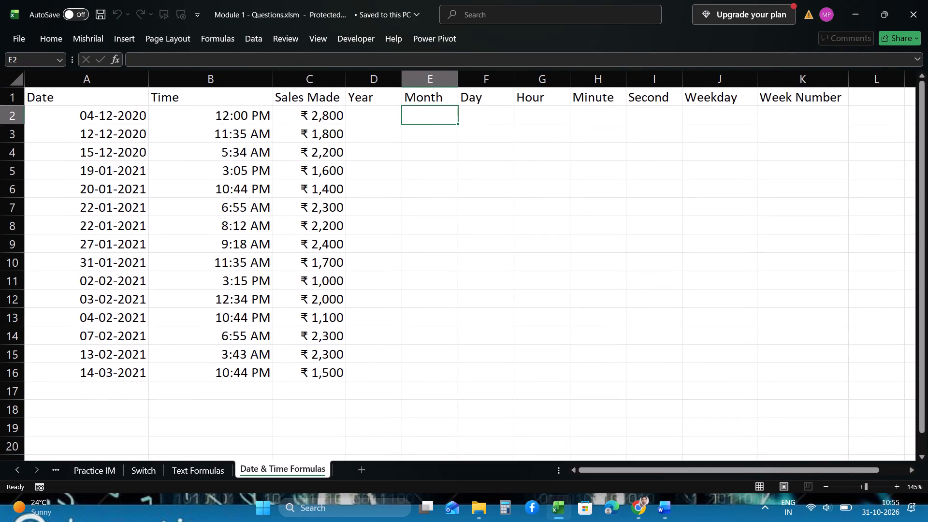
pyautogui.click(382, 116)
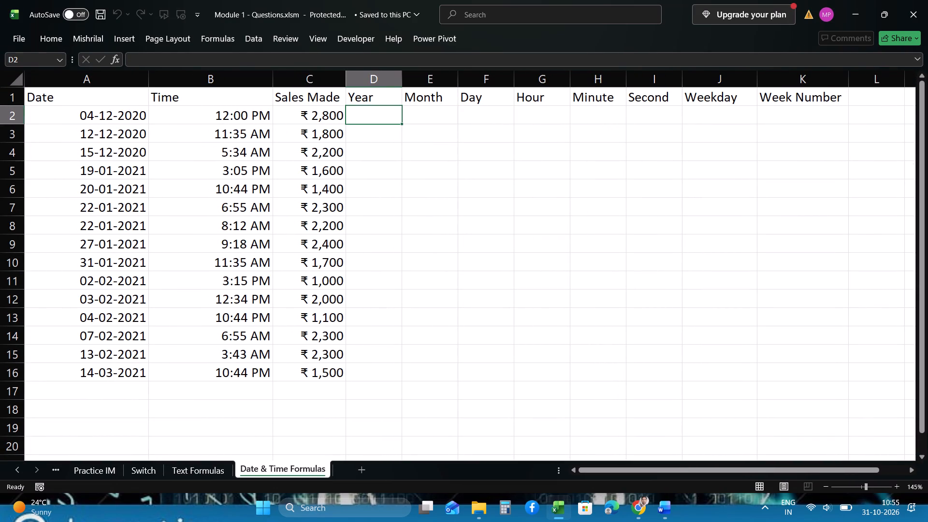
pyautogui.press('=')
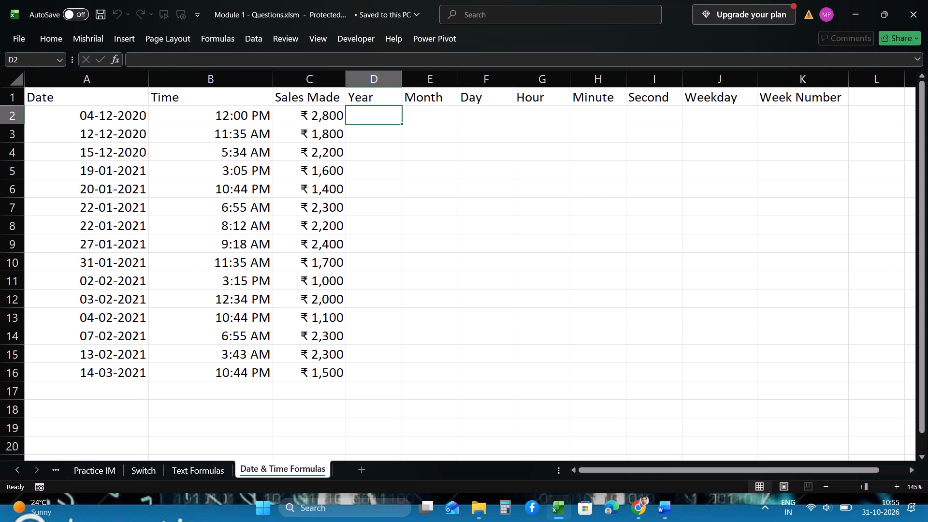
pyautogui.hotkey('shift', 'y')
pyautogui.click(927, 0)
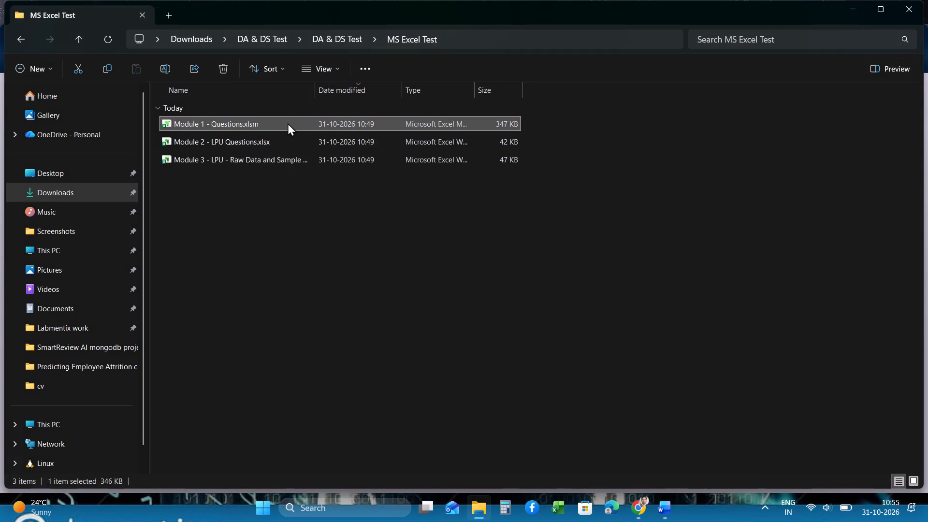
# Reopen Module 1 - Questions.xlsm from the MS Excel Test folder, enable editing, and dismiss the blocked-macros notice.
pyautogui.doubleClick(288, 124)
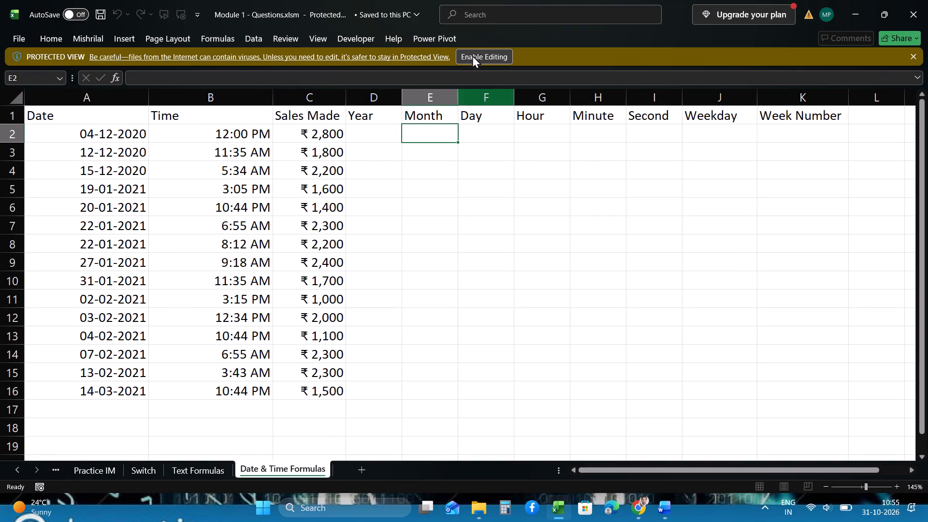
pyautogui.click(478, 50)
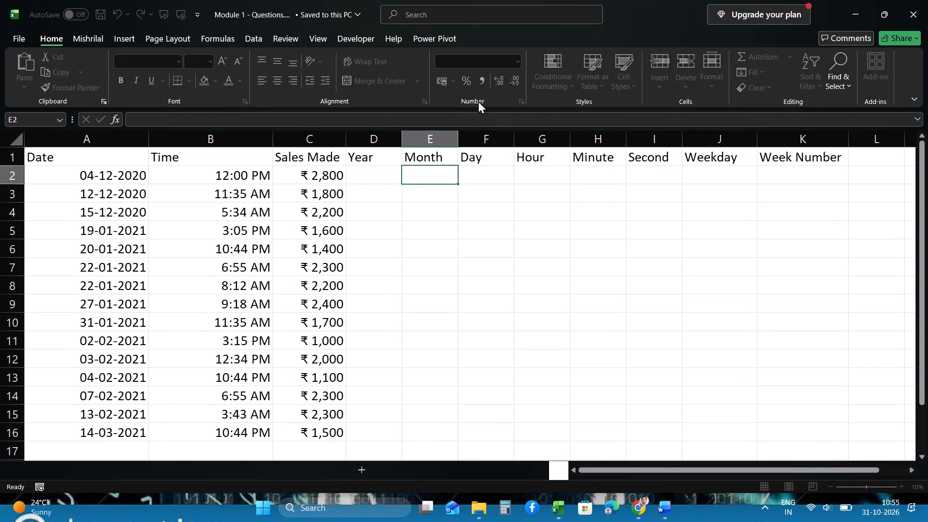
pyautogui.click(377, 196)
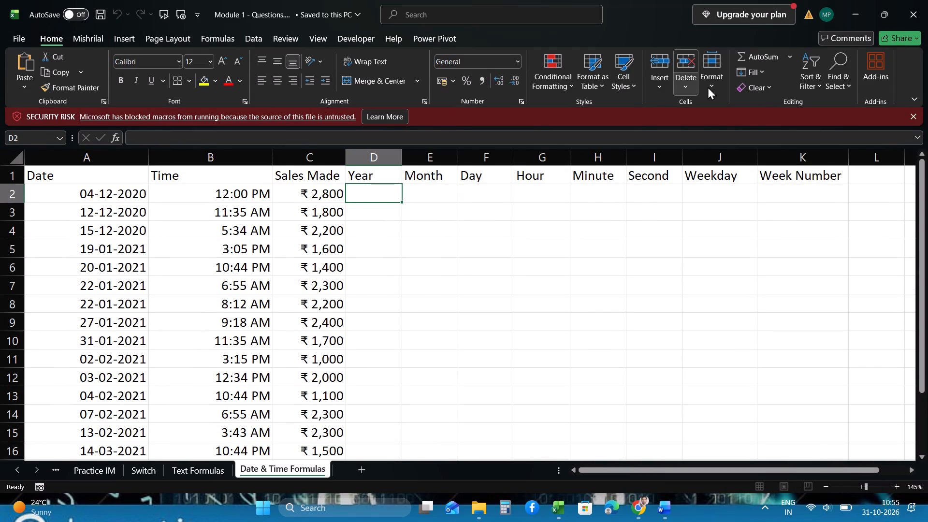
pyautogui.click(912, 116)
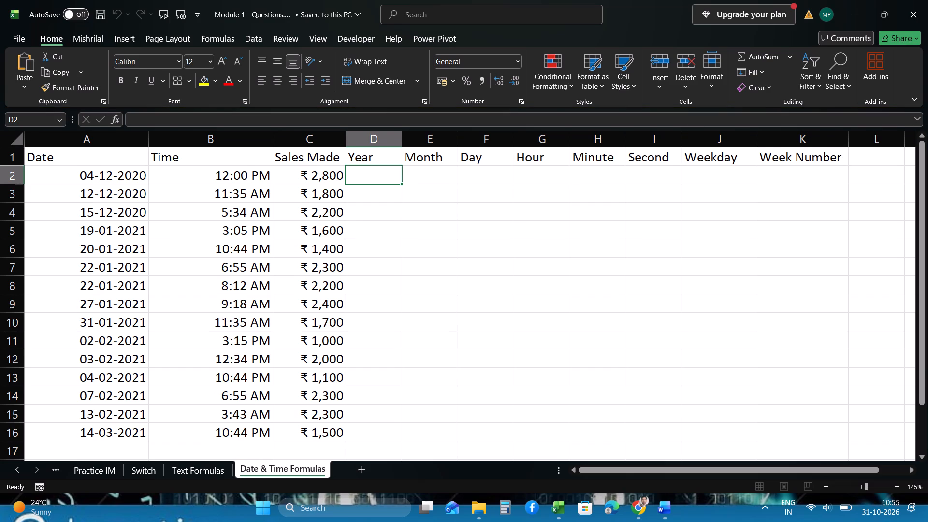
# Enter =YEAR(A2) in cell D2 and fill it down the Year column to row 16.
pyautogui.click(384, 175)
pyautogui.press('=')
pyautogui.write('yea')
pyautogui.click(391, 191)
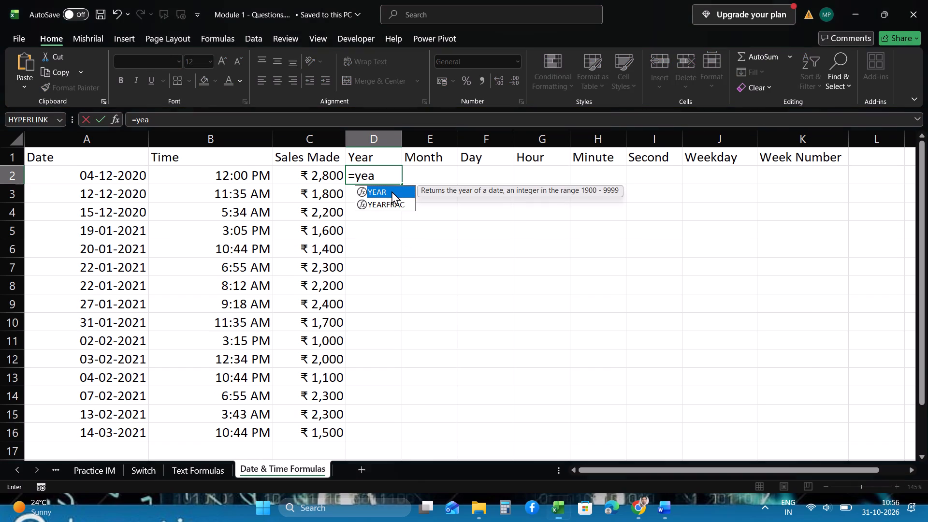
pyautogui.doubleClick(391, 191)
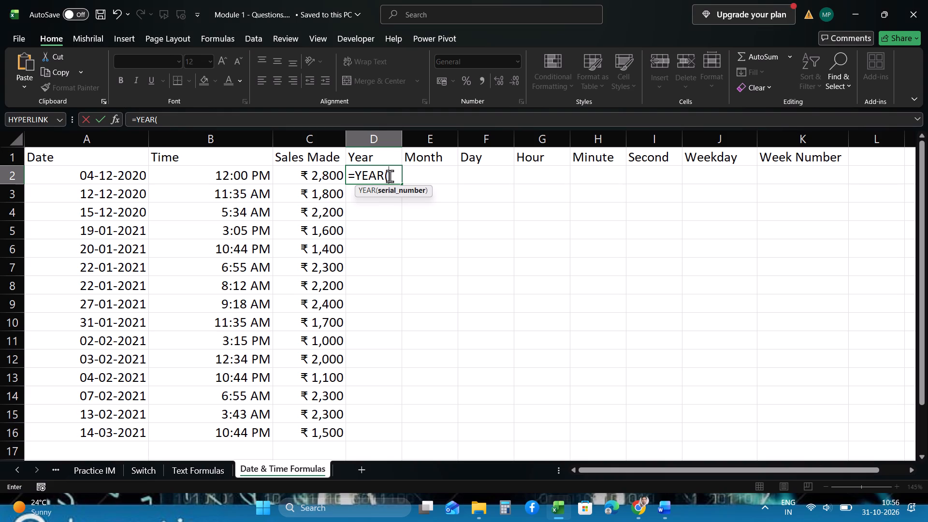
pyautogui.click(120, 172)
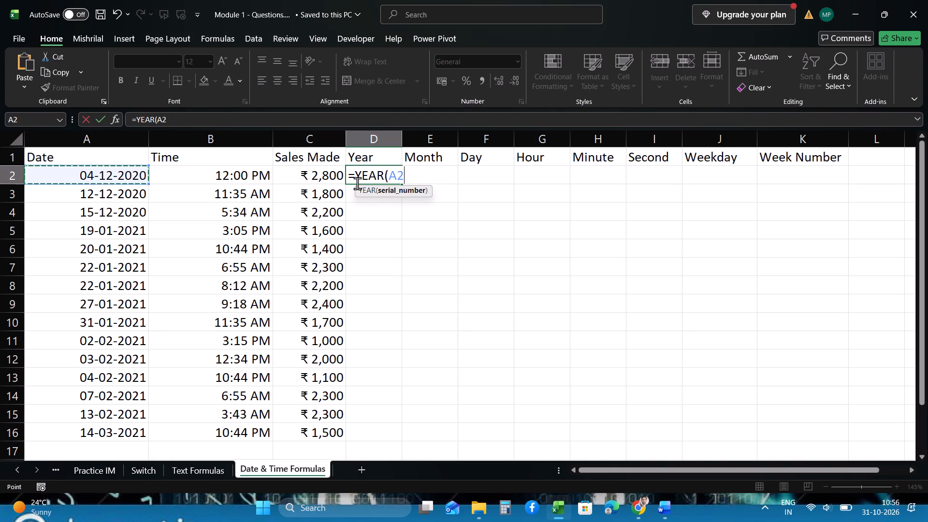
pyautogui.hotkey('shift', ')')
pyautogui.press('Return')
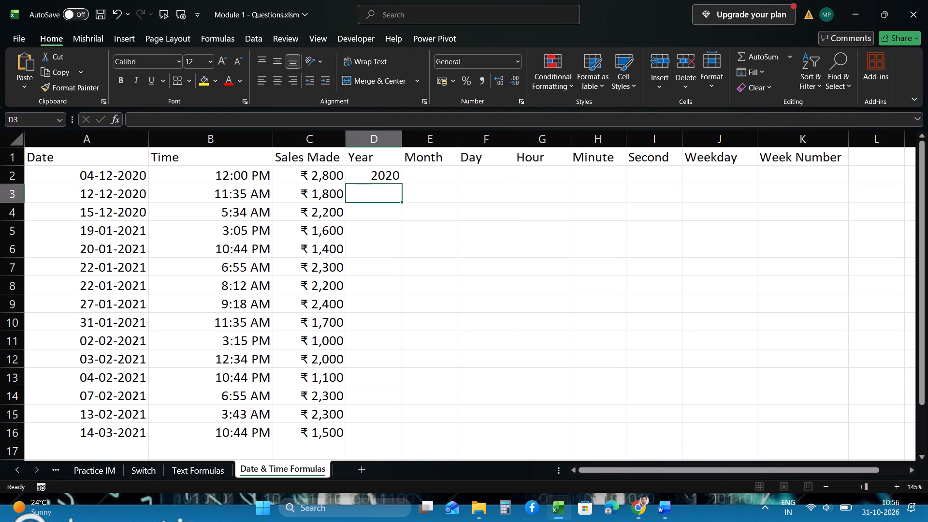
pyautogui.click(391, 175)
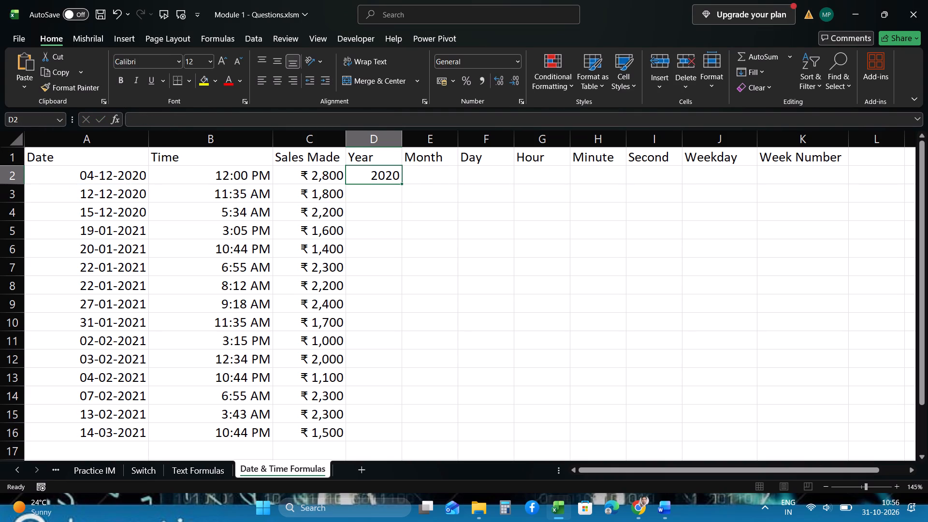
pyautogui.doubleClick(401, 184)
# Enter =MONTH(A2) in cell E2 and fill it down the Month column to row 16.
pyautogui.click(425, 175)
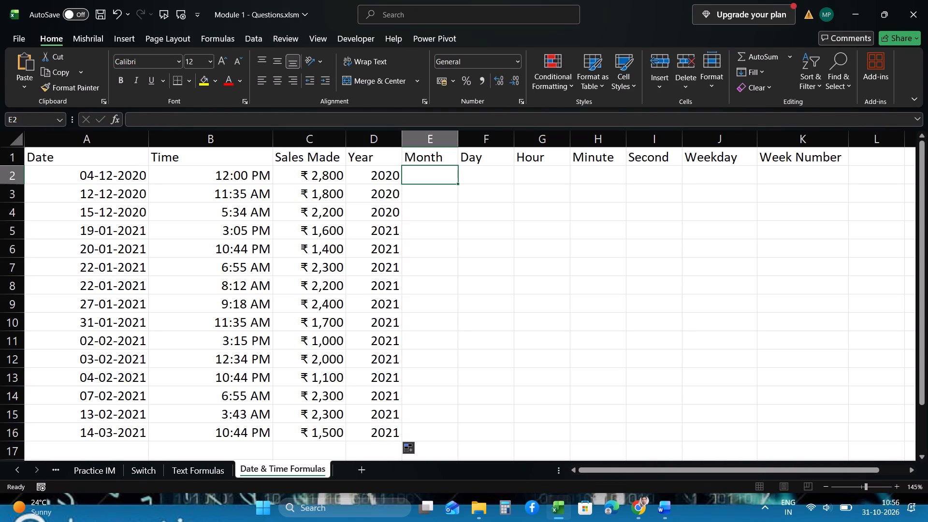
pyautogui.write('=mo')
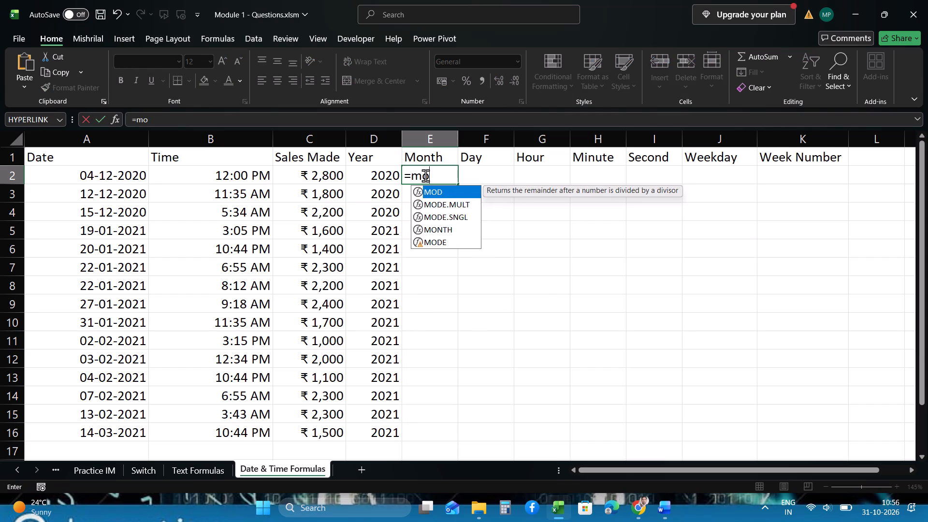
pyautogui.write('nt')
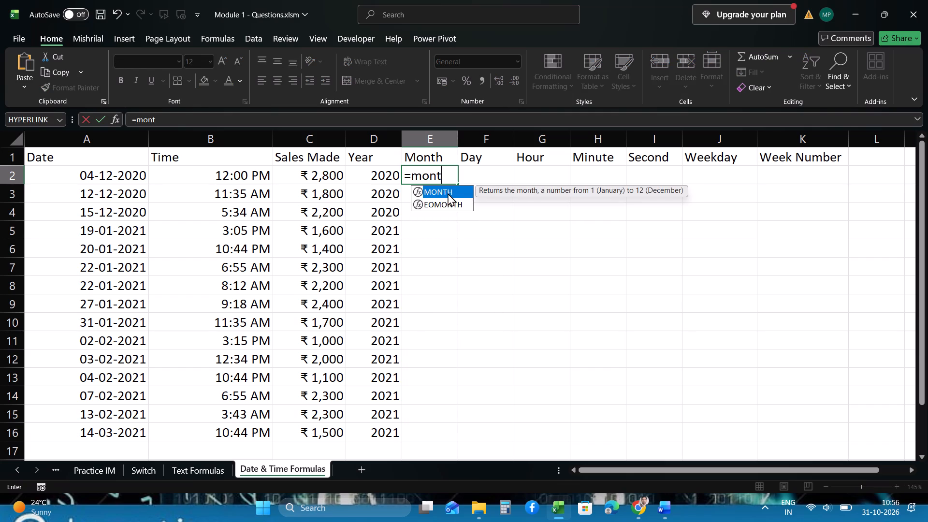
pyautogui.doubleClick(448, 193)
pyautogui.click(119, 177)
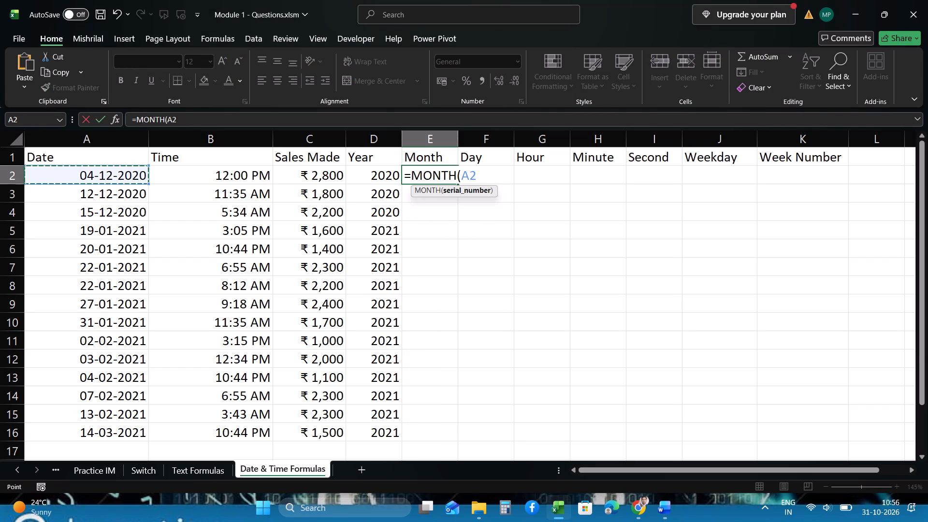
pyautogui.hotkey('shift', ')')
pyautogui.press('Return')
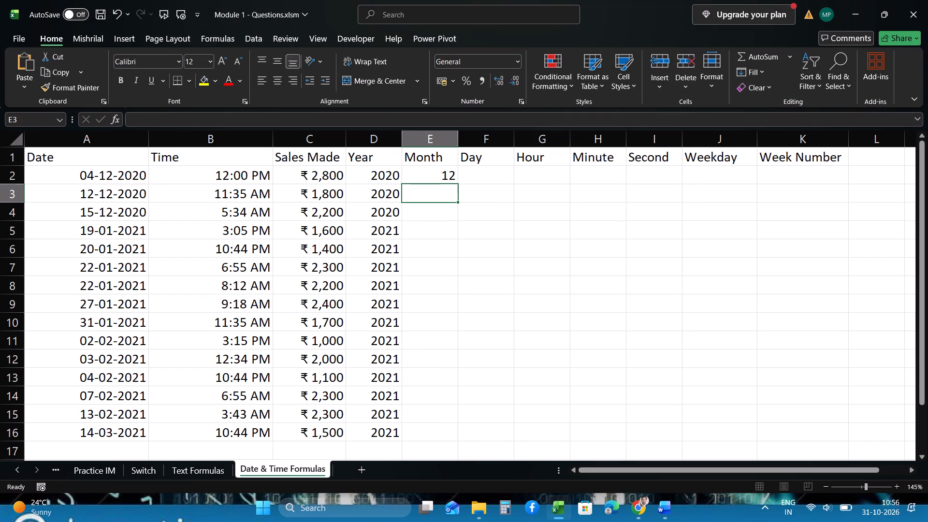
pyautogui.click(449, 174)
pyautogui.doubleClick(456, 183)
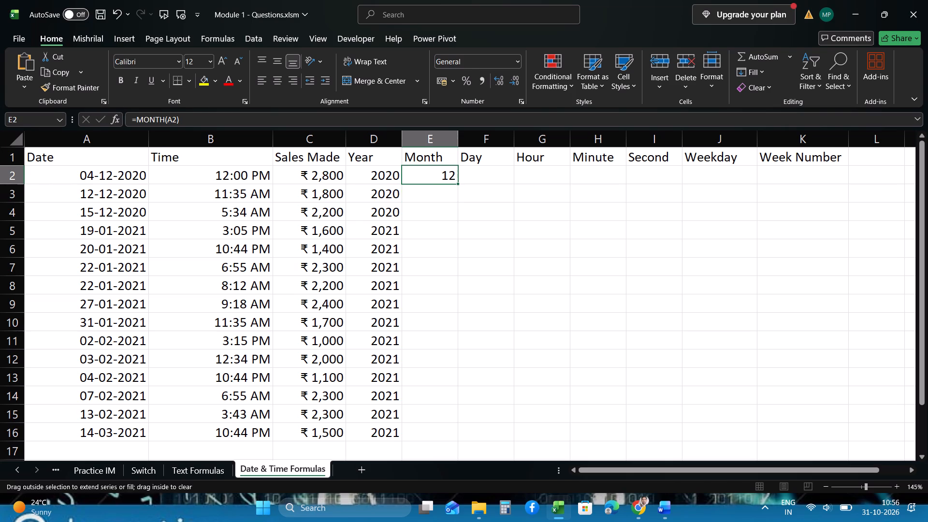
# Enter =DAY(A2) in cell F2 and fill it down the Day column to row 16.
pyautogui.click(475, 176)
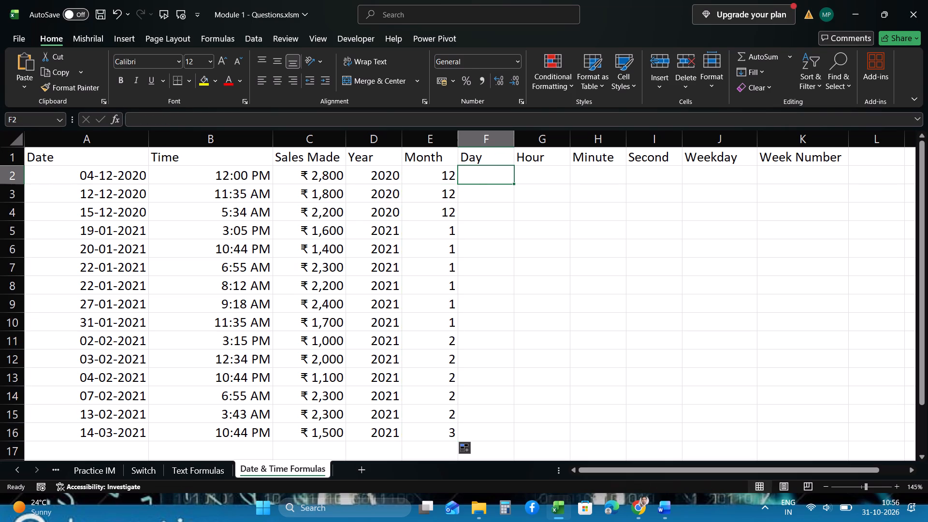
pyautogui.write('=da')
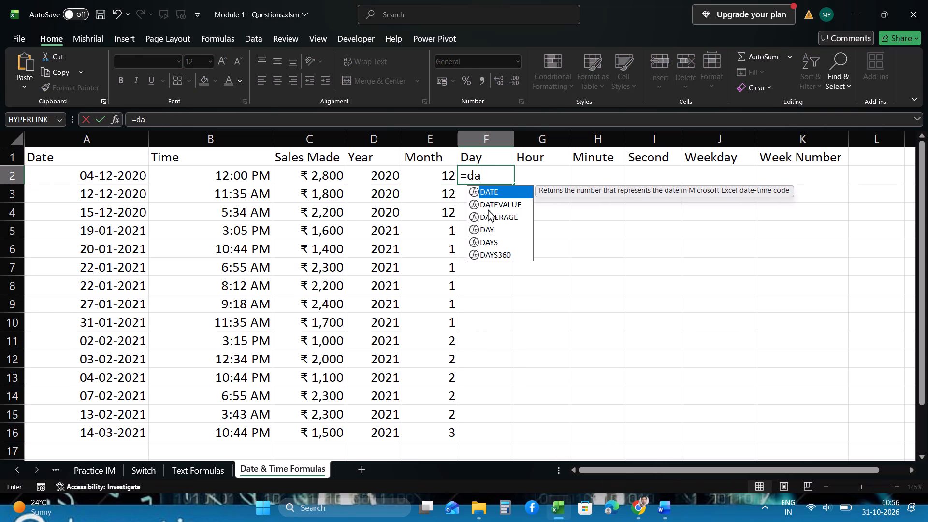
pyautogui.click(491, 227)
pyautogui.doubleClick(491, 227)
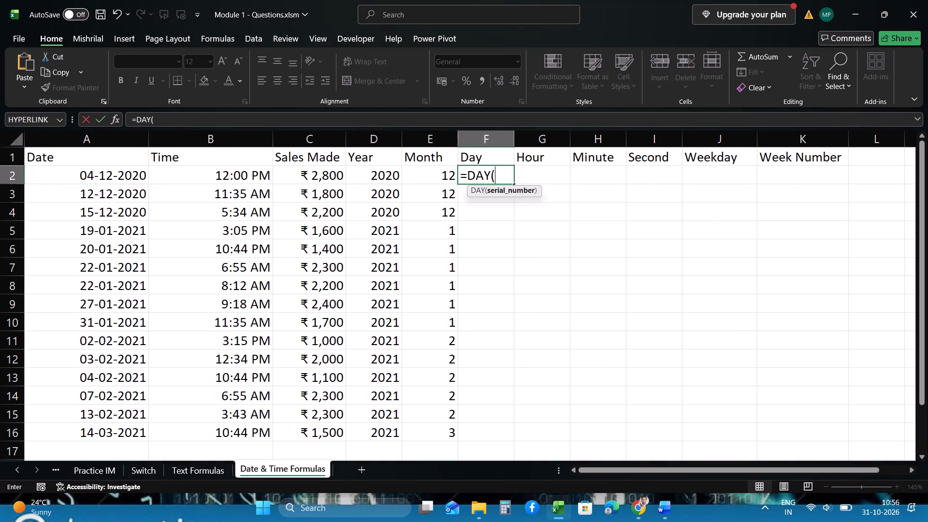
pyautogui.click(130, 175)
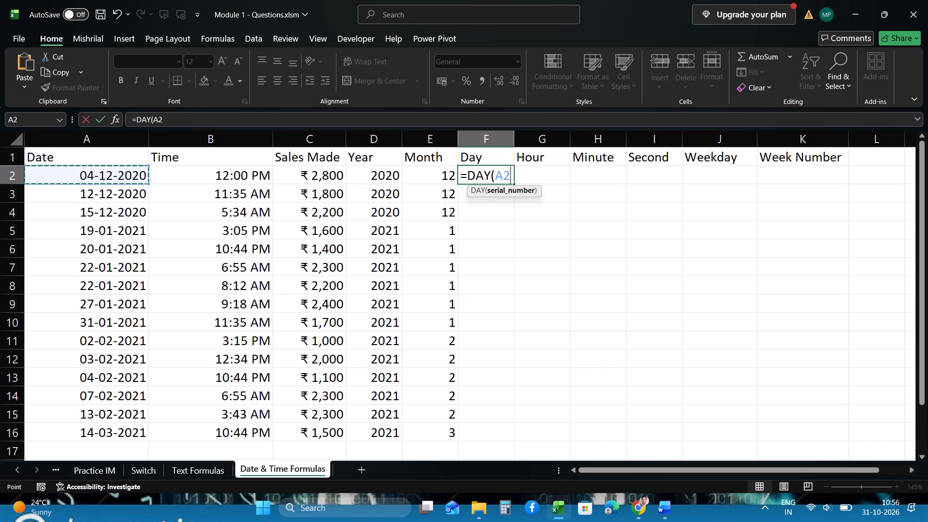
pyautogui.hotkey('shift', ')')
pyautogui.press('Return')
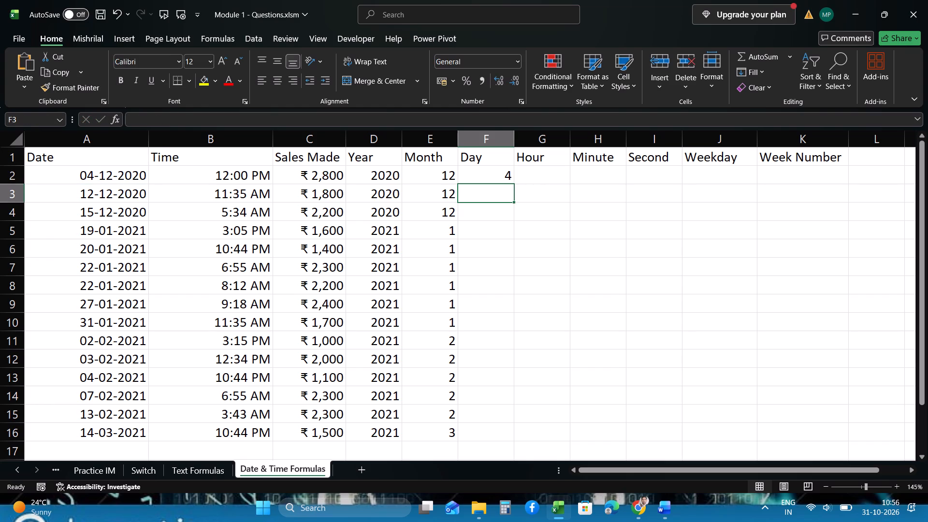
pyautogui.click(497, 180)
pyautogui.doubleClick(512, 183)
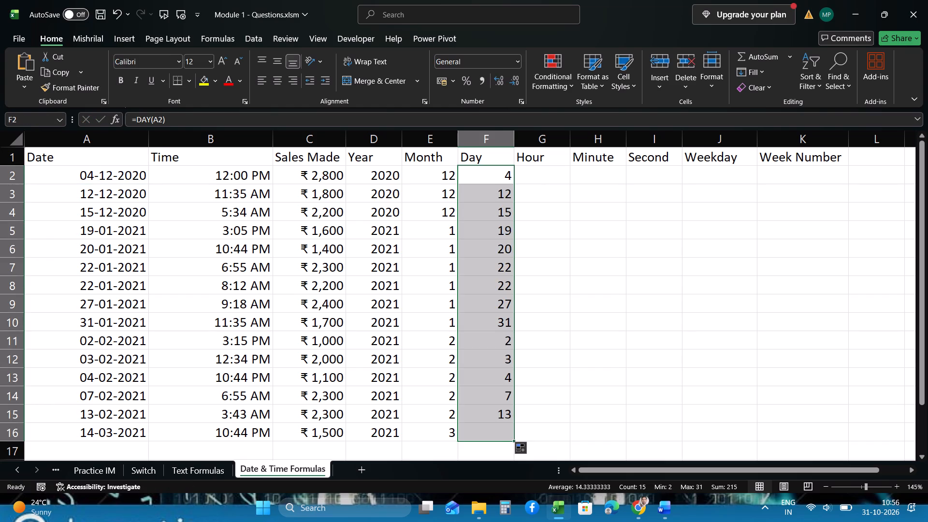
# Enter =HOUR(B2) in cell G2 and fill it down the Hour column to row 16.
pyautogui.click(530, 175)
pyautogui.write('=ho')
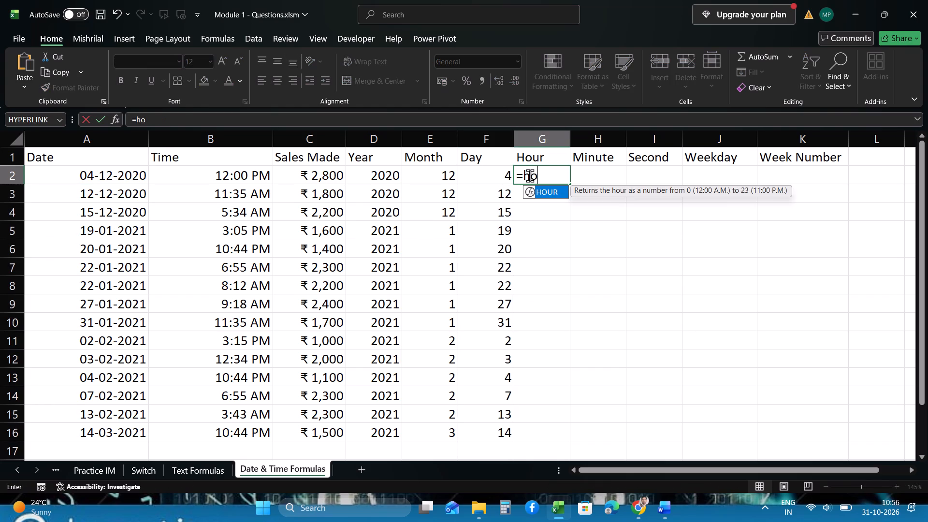
pyautogui.doubleClick(547, 193)
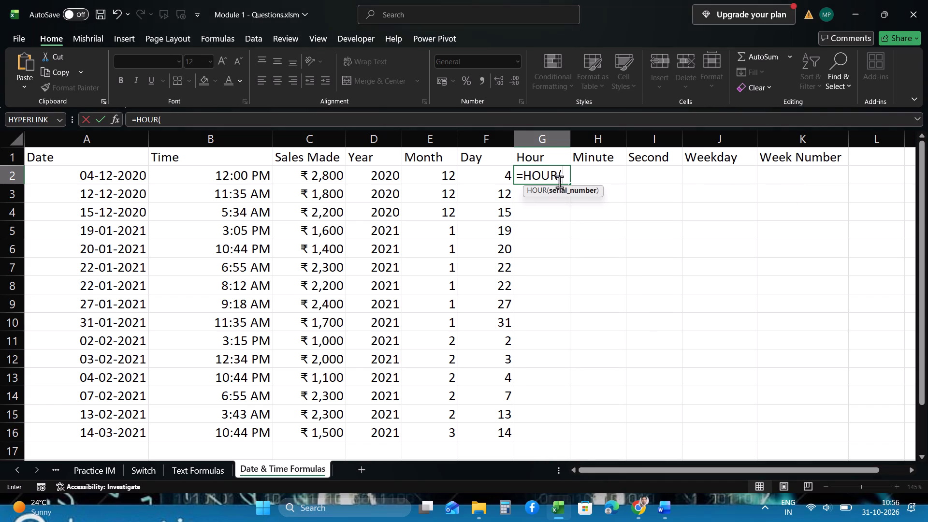
pyautogui.click(257, 175)
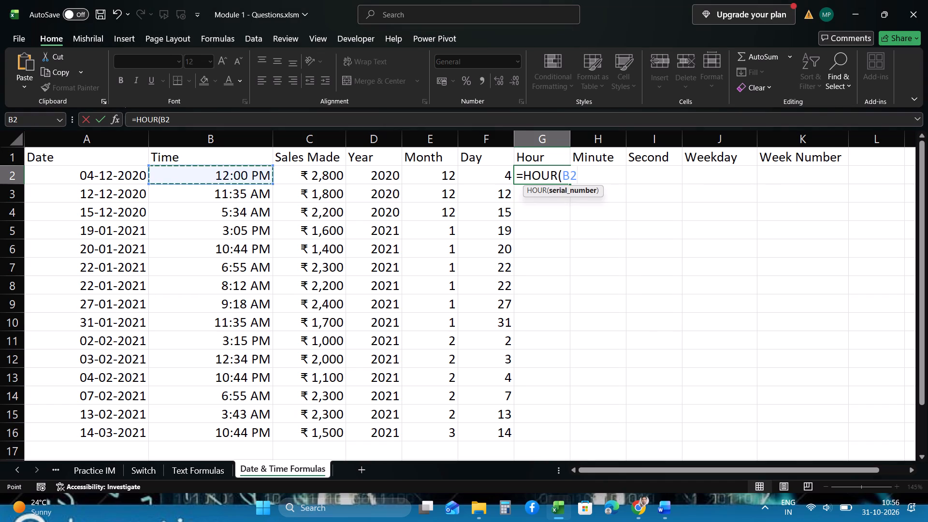
pyautogui.hotkey('shift', ')')
pyautogui.press('Return')
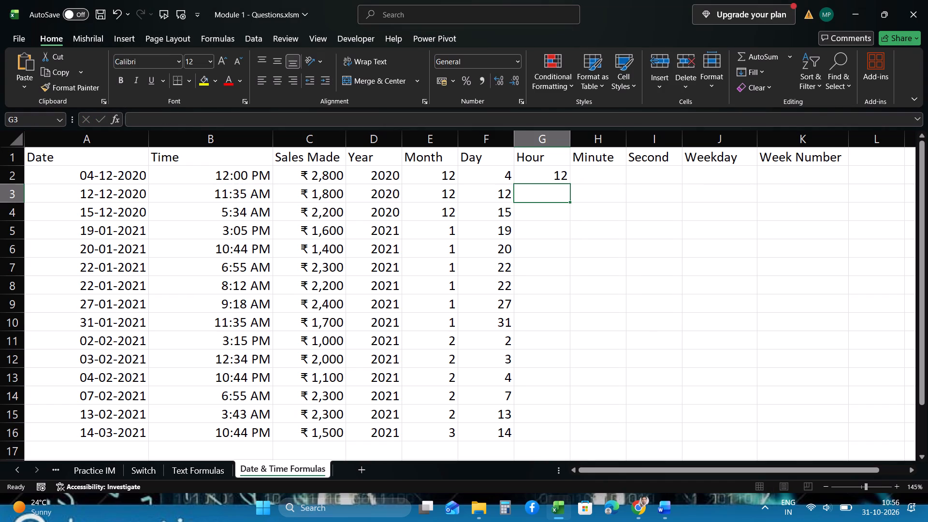
pyautogui.click(556, 176)
pyautogui.doubleClick(569, 183)
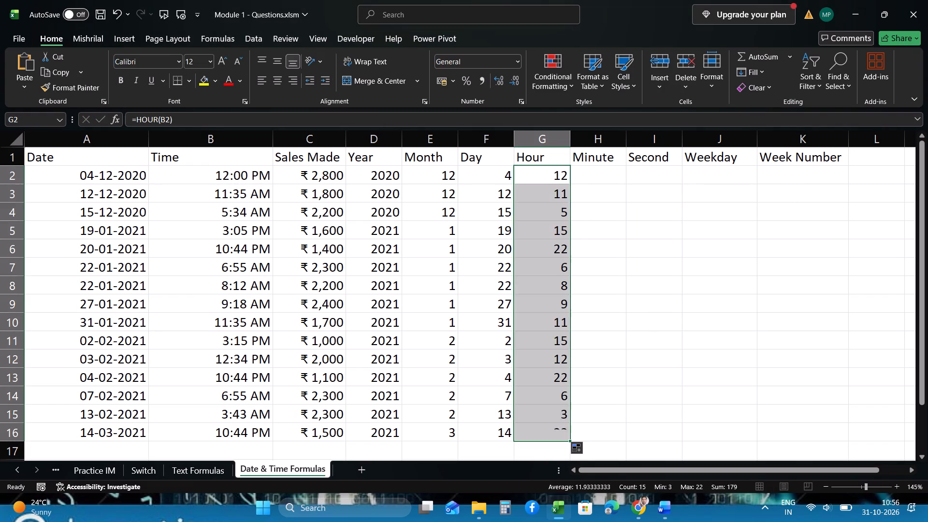
# Enter =MINUTE(B2) in cell H2 and fill it down the Minute column to row 16.
pyautogui.click(591, 177)
pyautogui.write('=minut')
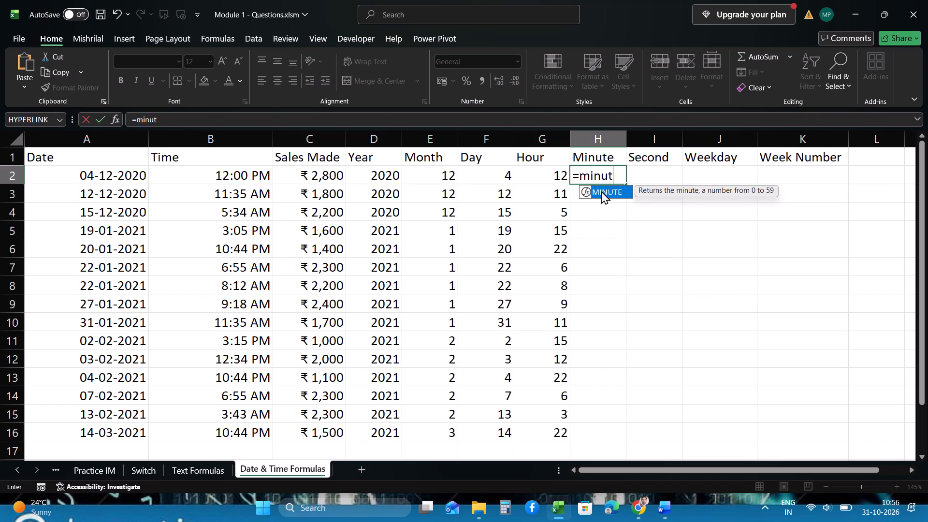
pyautogui.doubleClick(602, 193)
pyautogui.click(259, 177)
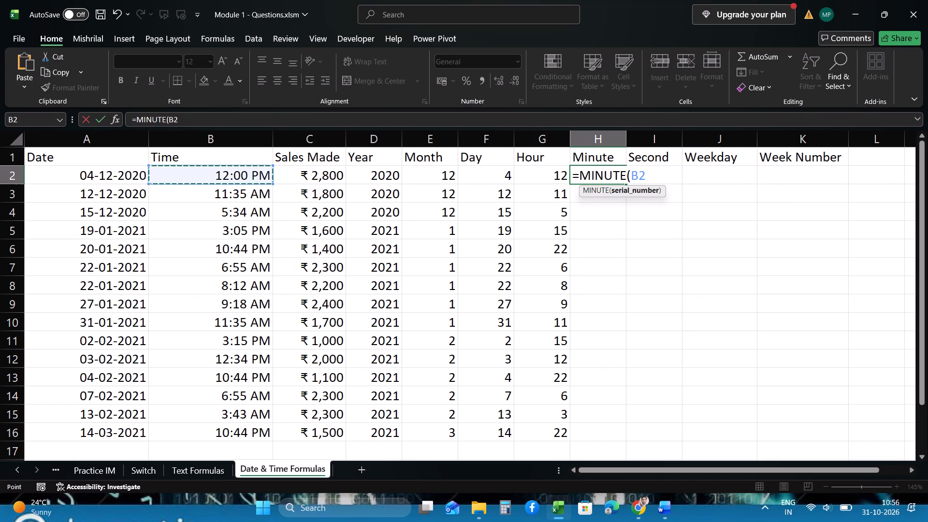
pyautogui.hotkey('shift', ')')
pyautogui.press('Return')
pyautogui.click(606, 178)
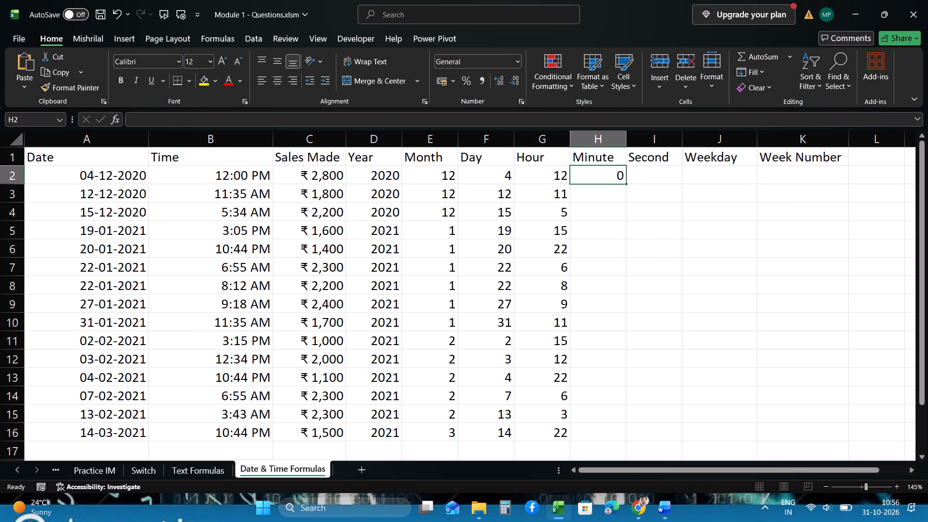
pyautogui.doubleClick(625, 184)
# Enter =SECOND(B2) in cell I2 and fill it down the Second column to row 16.
pyautogui.click(645, 181)
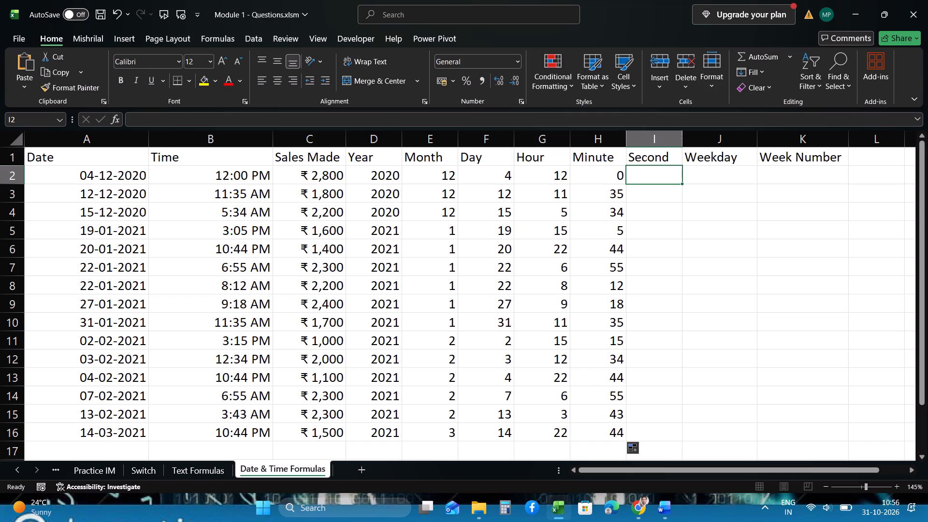
pyautogui.write('=seco')
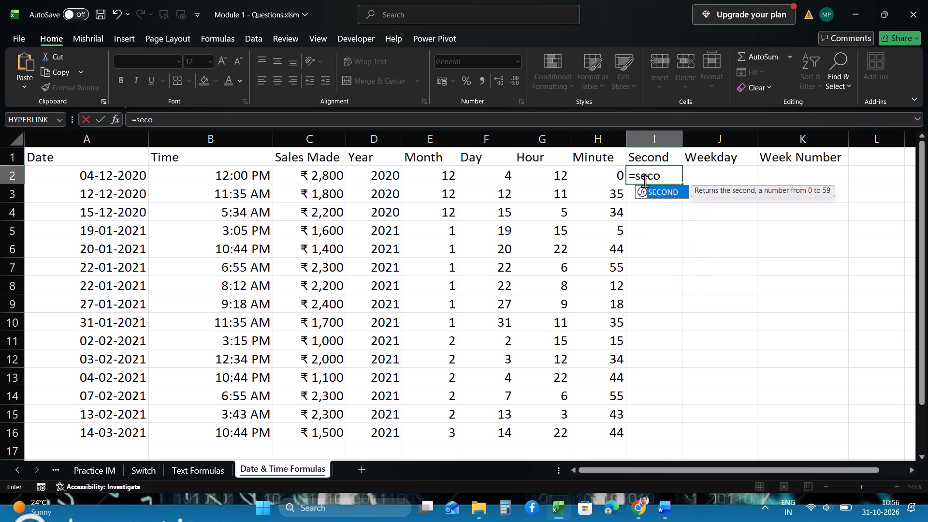
pyautogui.doubleClick(662, 194)
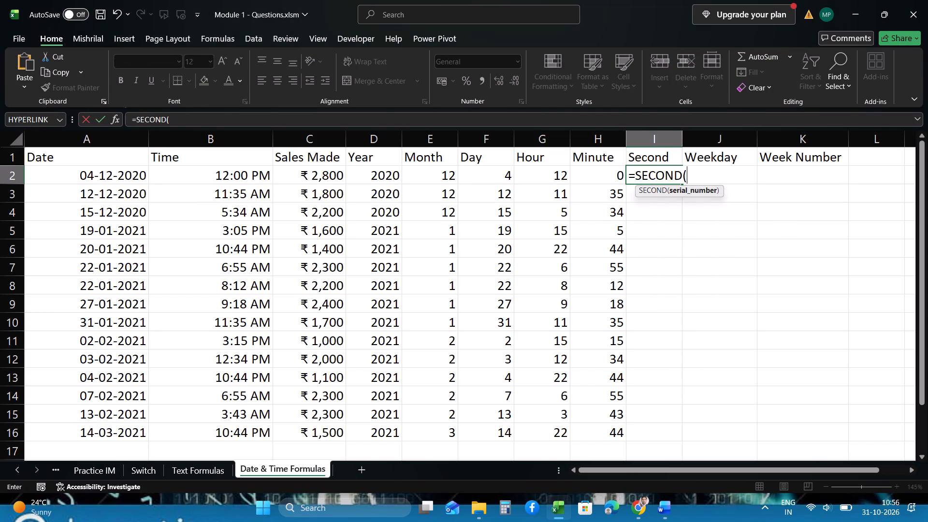
pyautogui.click(240, 179)
pyautogui.hotkey('shift', ')')
pyautogui.press('Return')
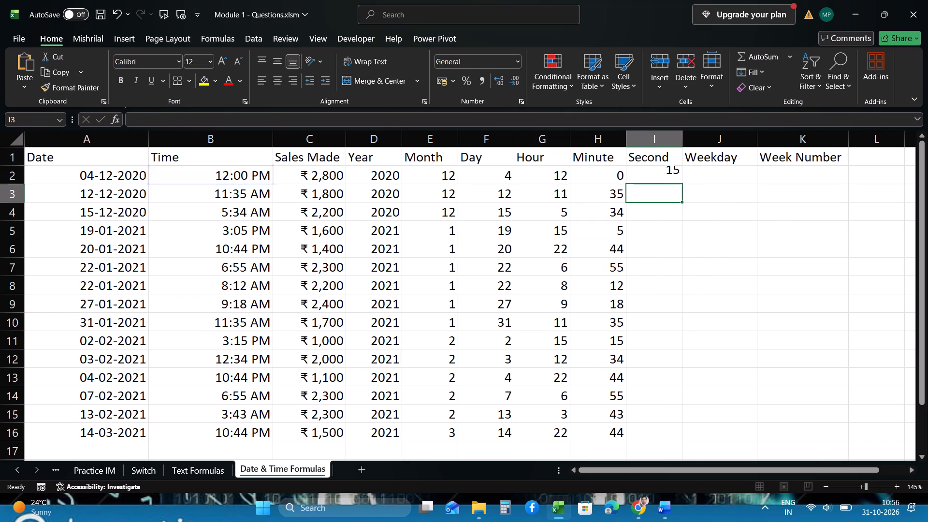
pyautogui.click(660, 177)
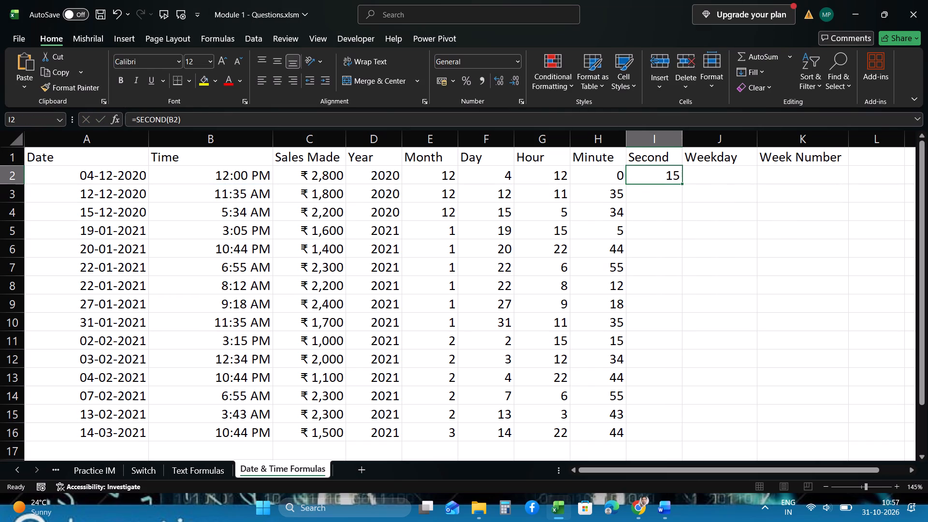
pyautogui.doubleClick(681, 181)
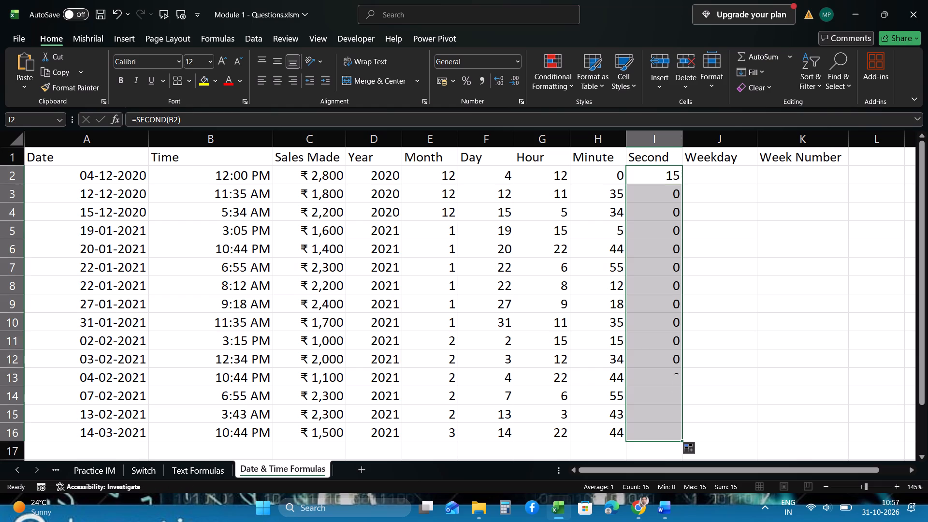
# Enter =WEEKDAY(A2) in cell J2 and fill it down the Weekday column to row 16.
pyautogui.hscroll(-1, 696, 178)
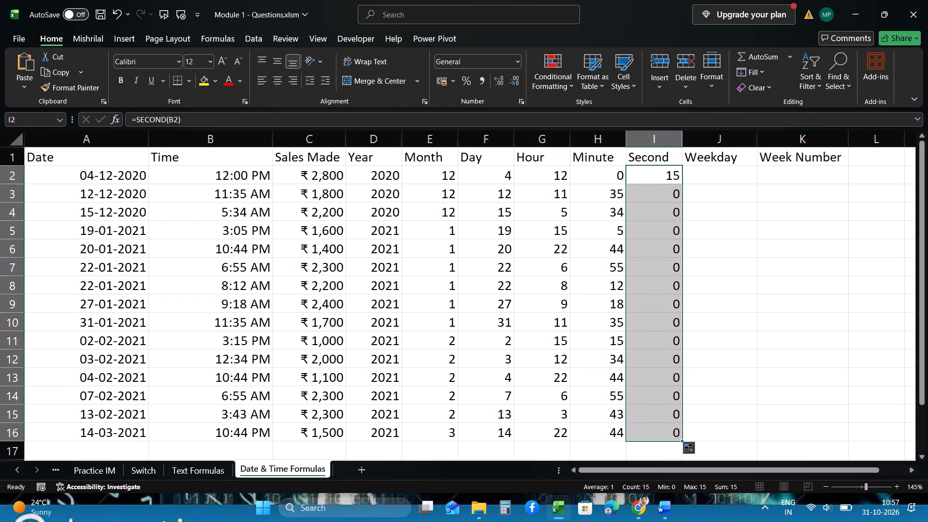
pyautogui.hscroll(-1, 696, 178)
pyautogui.click(715, 174)
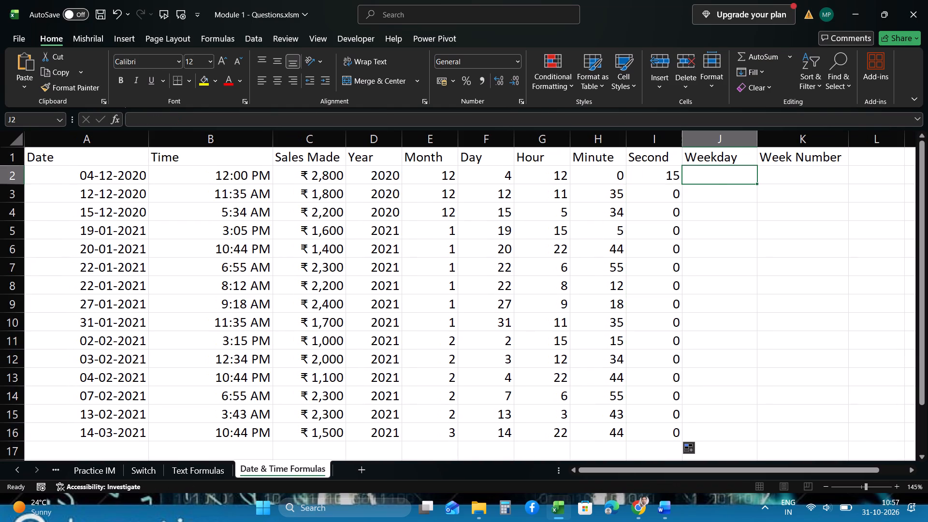
pyautogui.press('=')
pyautogui.press('e')
pyautogui.press('BackSpace')
pyautogui.write('we')
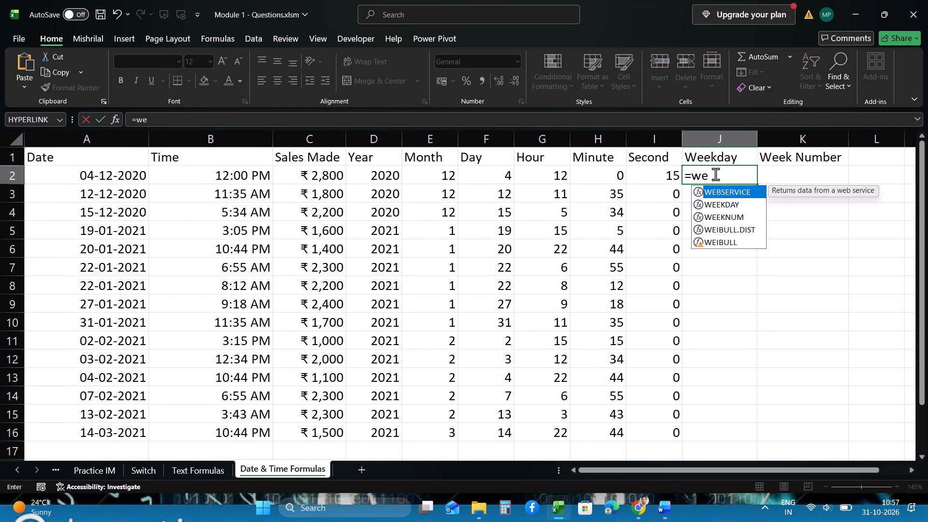
pyautogui.doubleClick(723, 202)
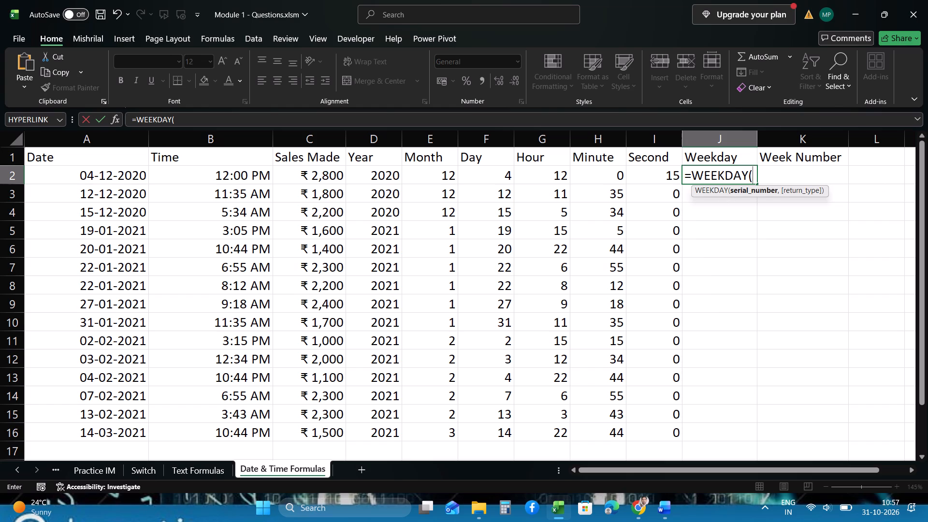
pyautogui.click(130, 177)
pyautogui.hotkey('shift', ')')
pyautogui.press('Return')
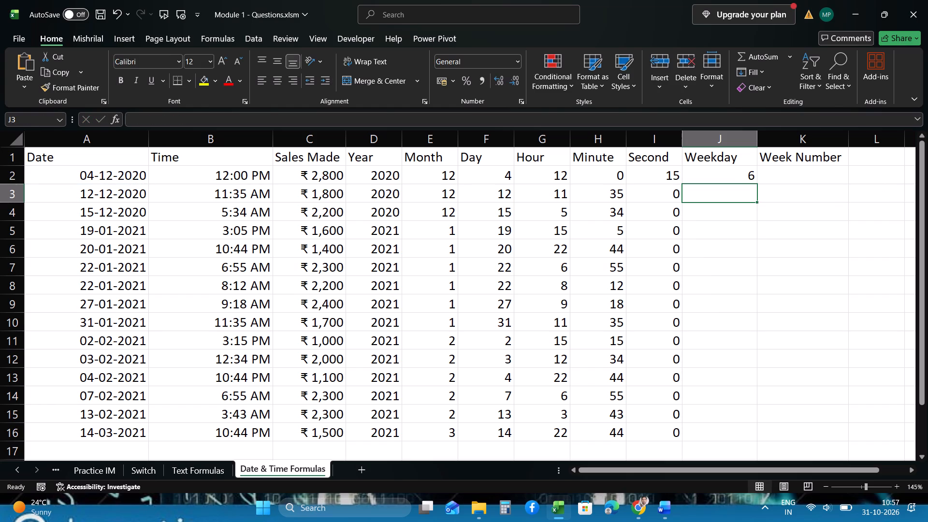
pyautogui.click(690, 174)
pyautogui.doubleClick(755, 183)
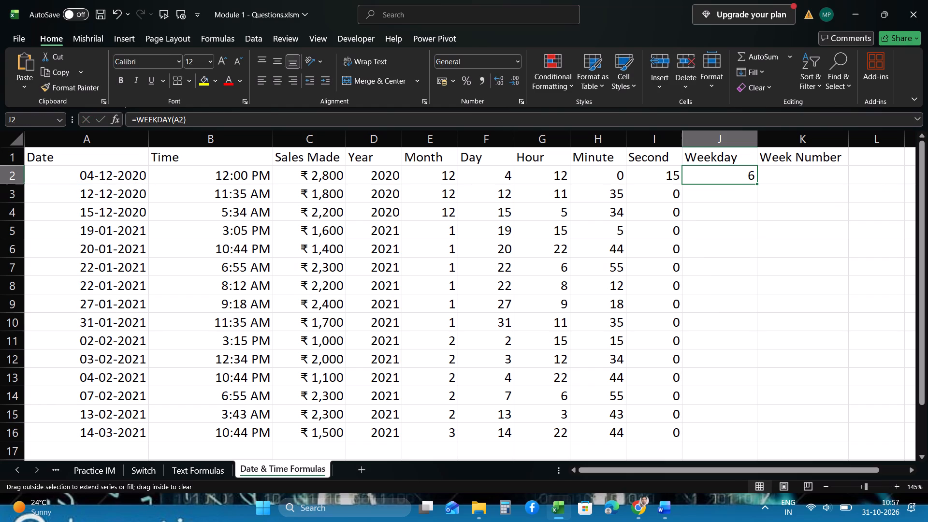
# Enter =WEEKNUM(A2) in cell K2 and fill it down the Week Number column to row 16.
pyautogui.click(798, 178)
pyautogui.press('=')
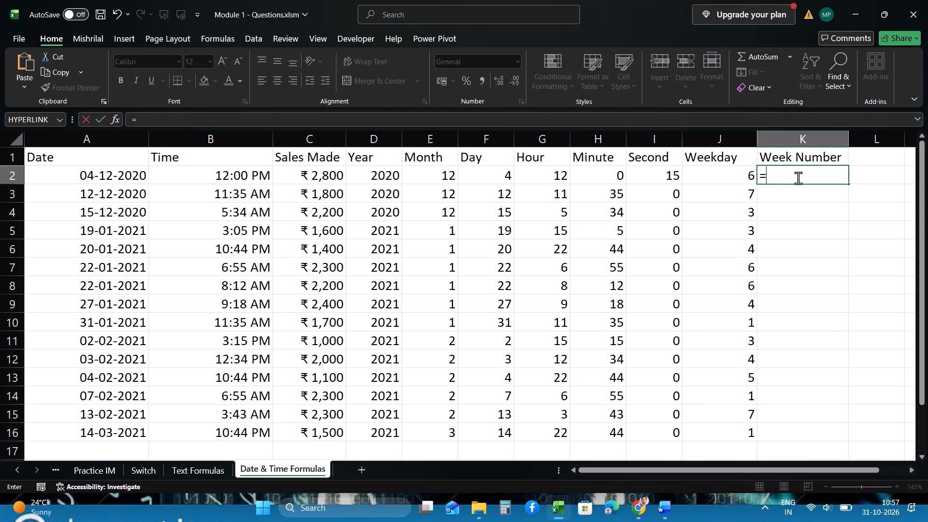
pyautogui.write('wea')
pyautogui.press('BackSpace')
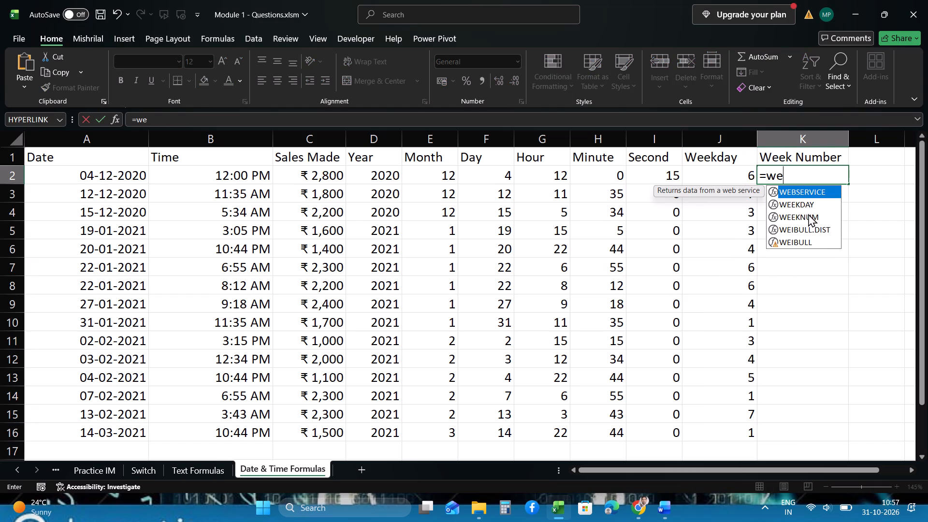
pyautogui.doubleClick(808, 214)
pyautogui.click(125, 176)
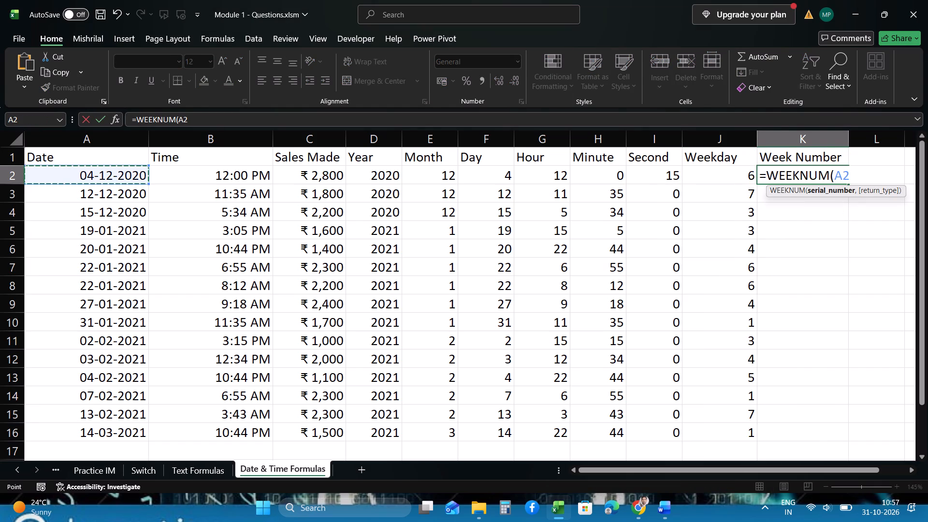
pyautogui.hotkey('shift', ')')
pyautogui.press('Return')
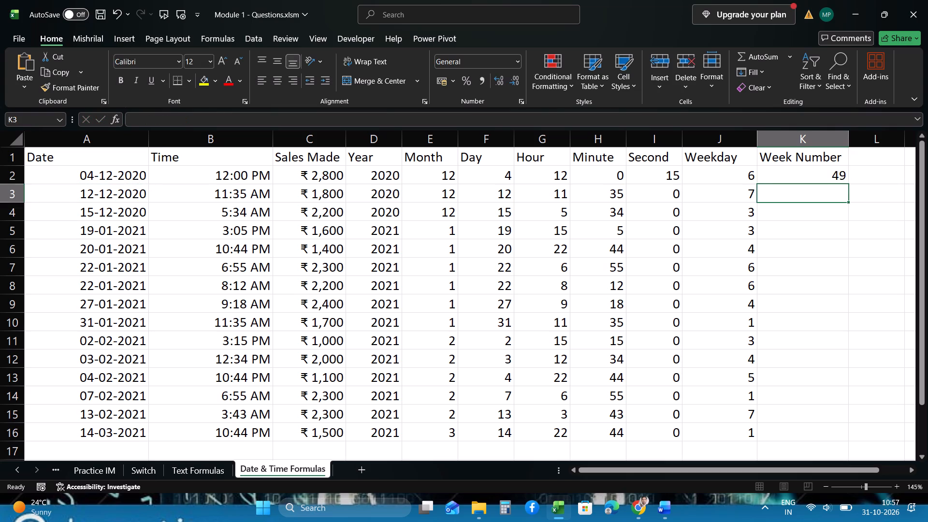
pyautogui.click(809, 179)
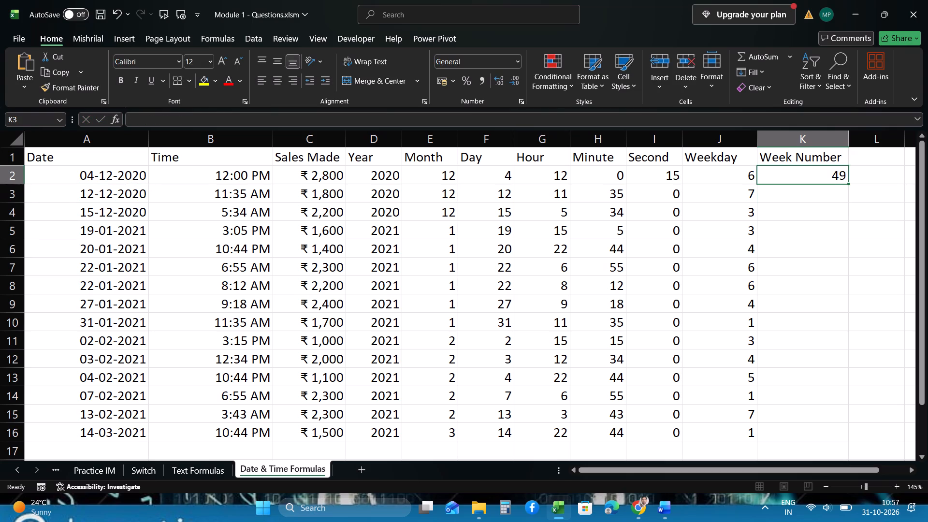
pyautogui.doubleClick(848, 185)
# Save the workbook with the completed Date & Time Formulas sheet.
pyautogui.scroll(1, 848, 185)
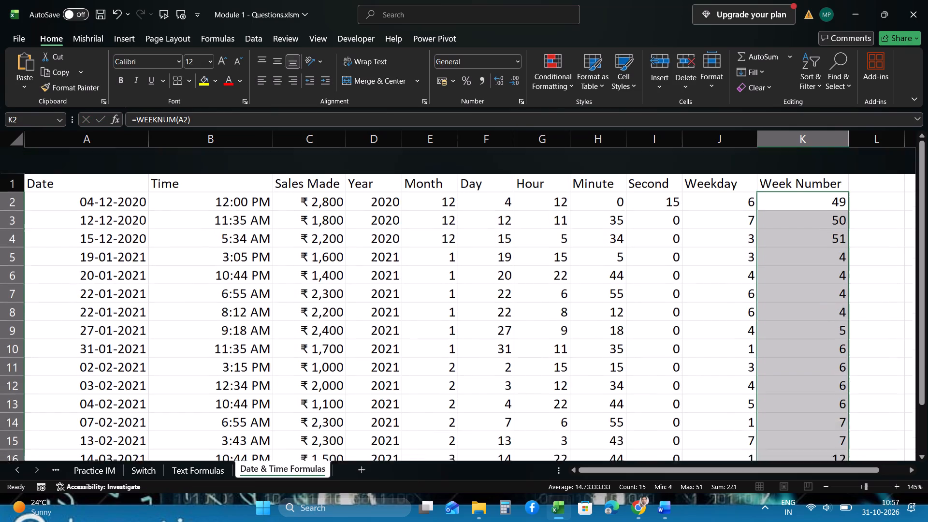
pyautogui.hscroll(-6, 848, 185)
pyautogui.hscroll(9, 848, 185)
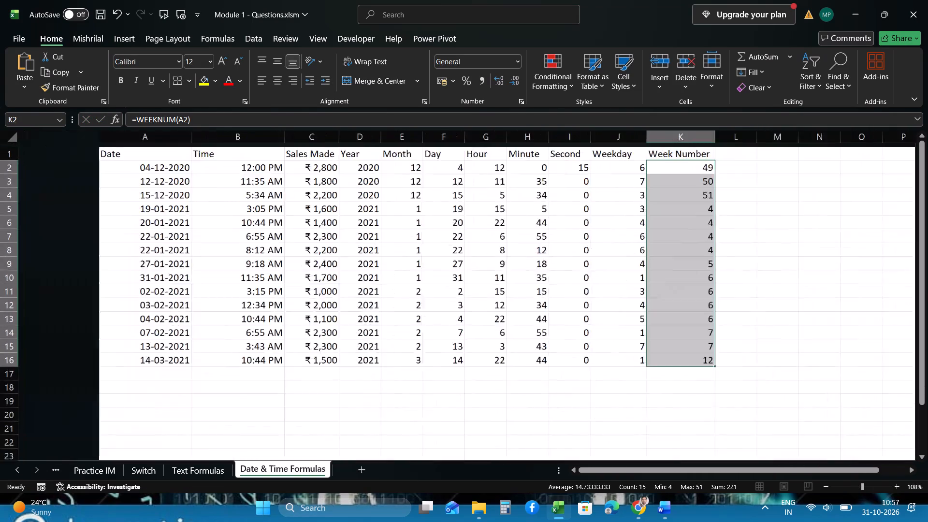
pyautogui.click(103, 14)
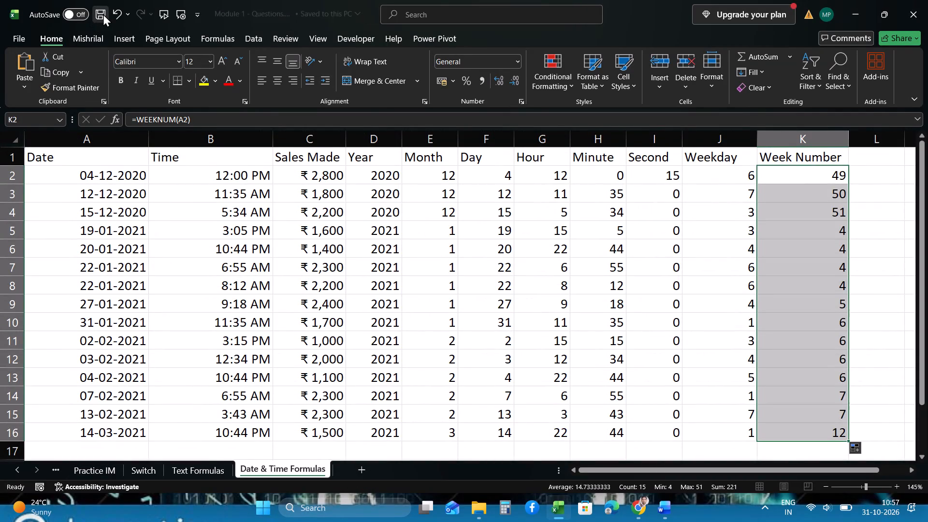
pyautogui.click(99, 12)
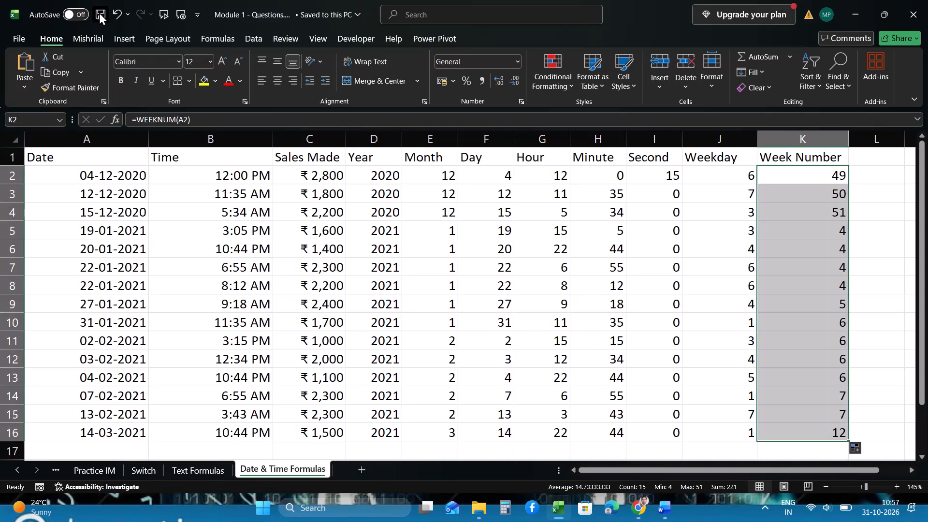
# On the Text Formulas sheet, enter =UPPER(A2) in cell B2 and fill it down the Upper Case column.
pyautogui.hscroll(-1, 232, 474)
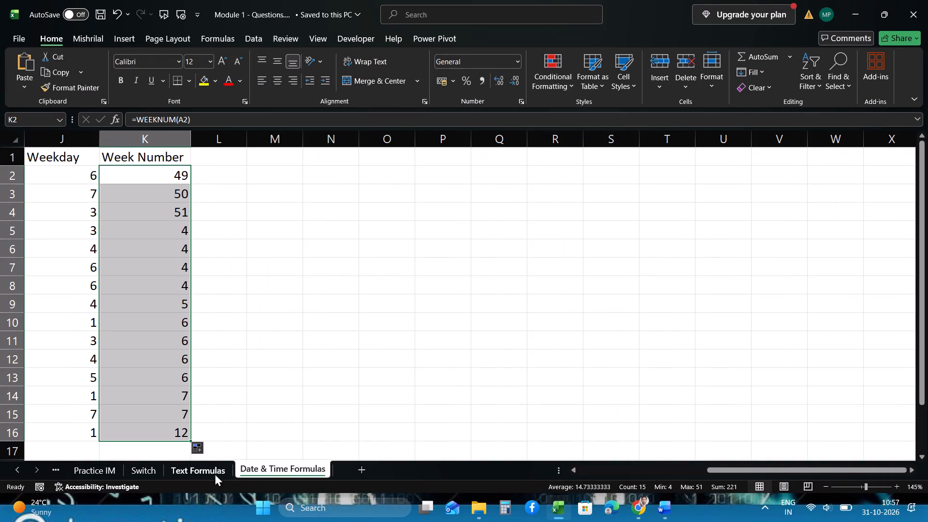
pyautogui.hscroll(4, 332, 412)
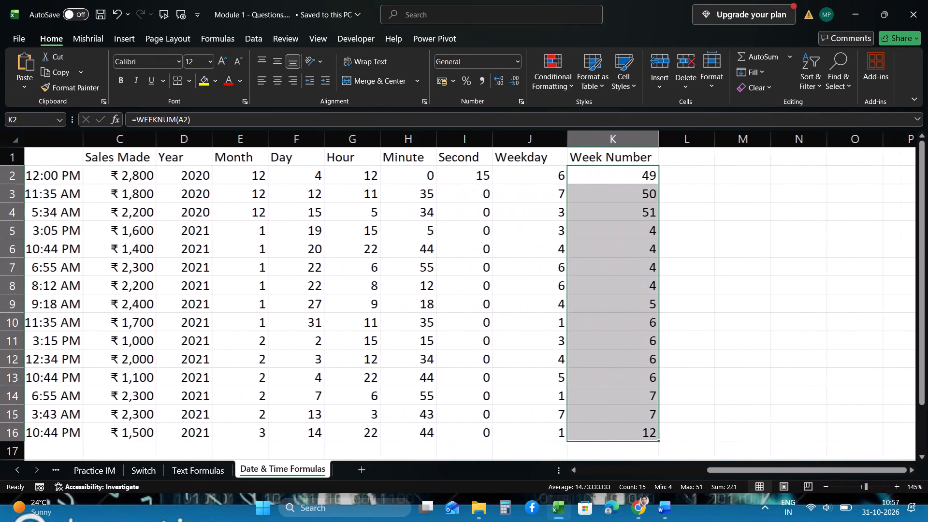
pyautogui.click(207, 474)
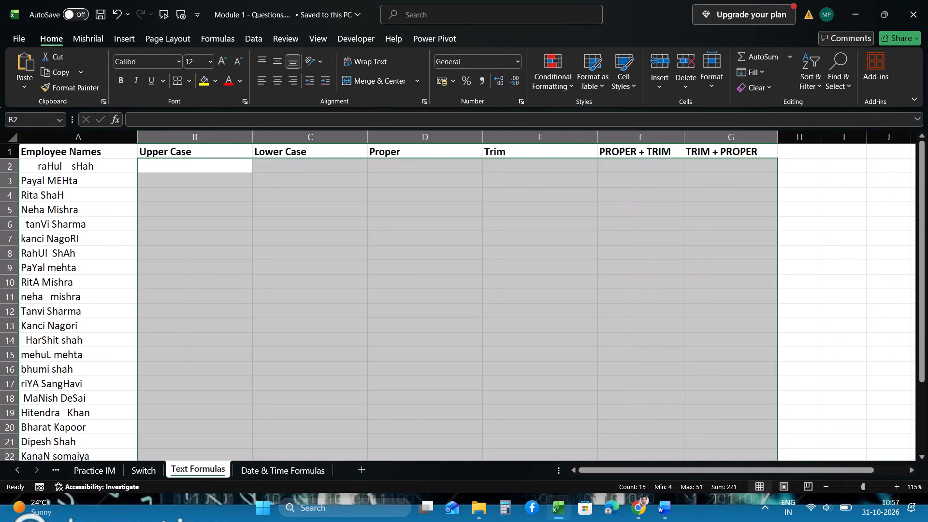
pyautogui.hscroll(1, 271, 373)
pyautogui.click(194, 166)
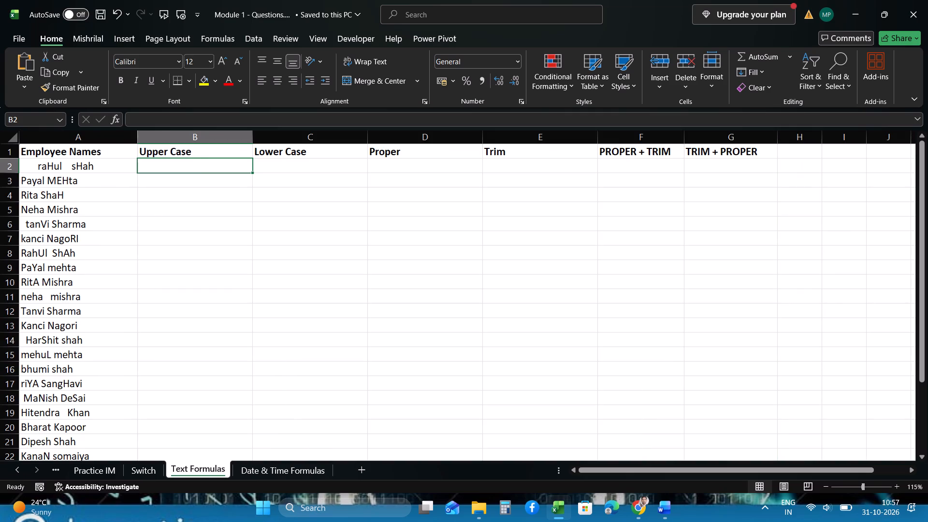
pyautogui.write('=f')
pyautogui.press('BackSpace')
pyautogui.press('u')
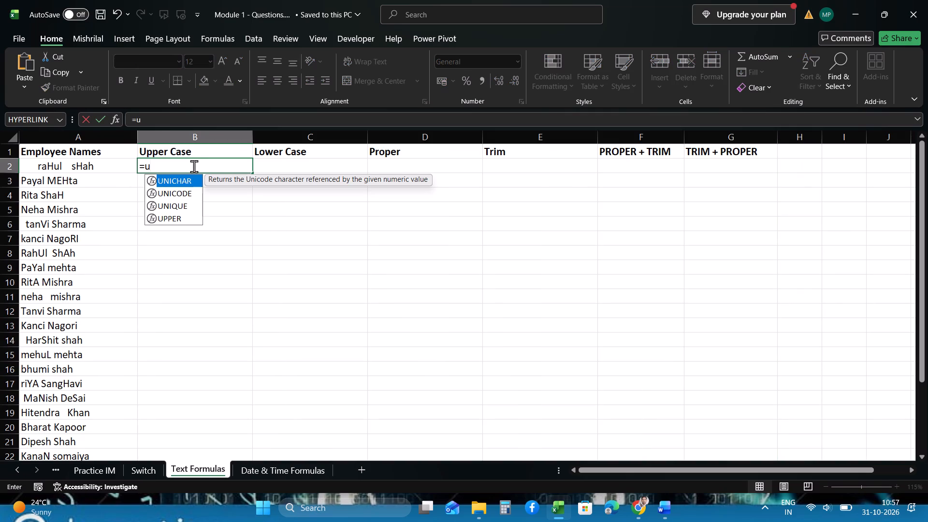
pyautogui.write('pp')
pyautogui.click(179, 181)
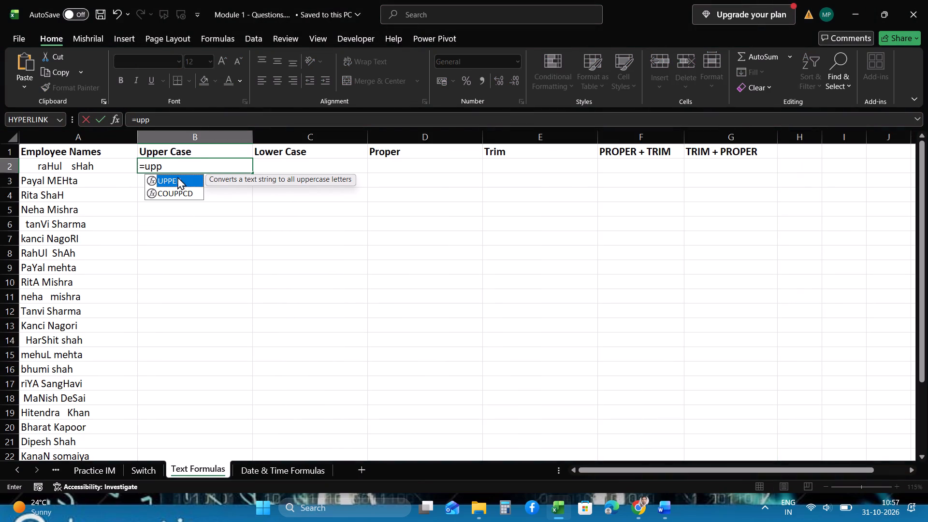
pyautogui.doubleClick(179, 181)
pyautogui.hscroll(1, 77, 167)
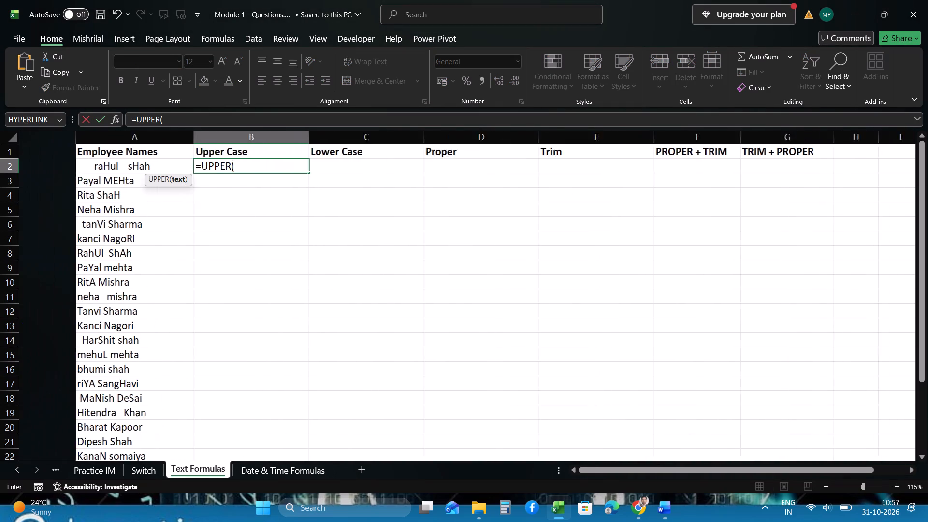
pyautogui.click(85, 165)
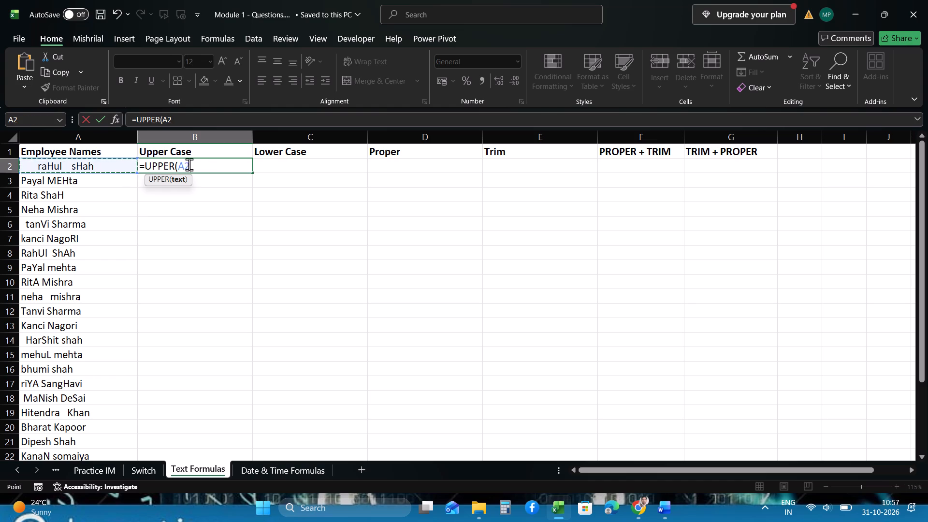
pyautogui.hotkey('shift', ')')
pyautogui.press('Return')
pyautogui.click(194, 164)
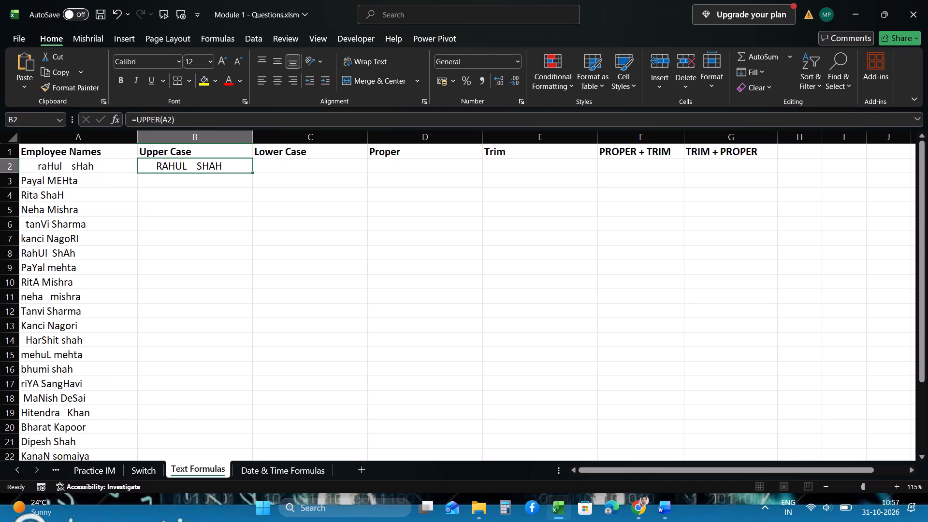
pyautogui.doubleClick(253, 172)
# Enter =LOWER(A2) in cell C2 and fill it down the Lower Case column.
pyautogui.click(276, 168)
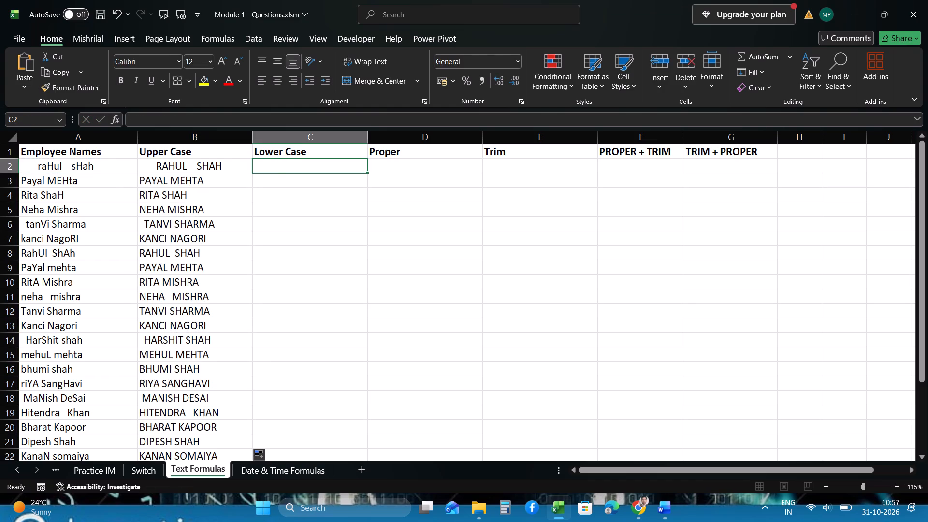
pyautogui.write('=low')
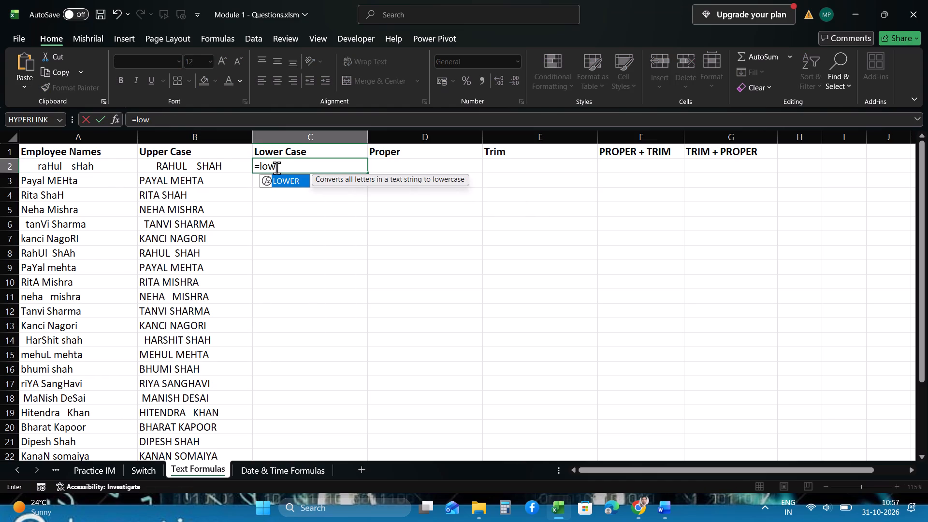
pyautogui.doubleClick(287, 181)
pyautogui.click(56, 168)
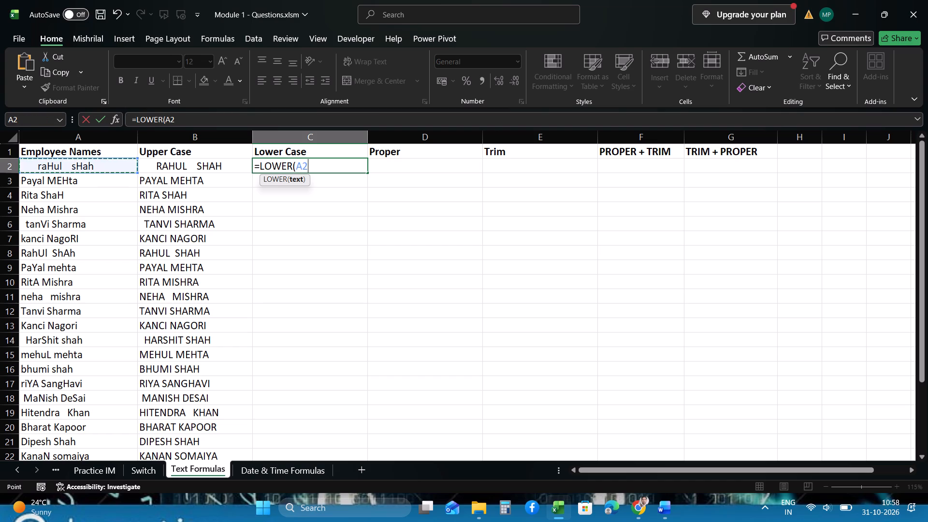
pyautogui.hotkey('shift', ')')
pyautogui.press('Return')
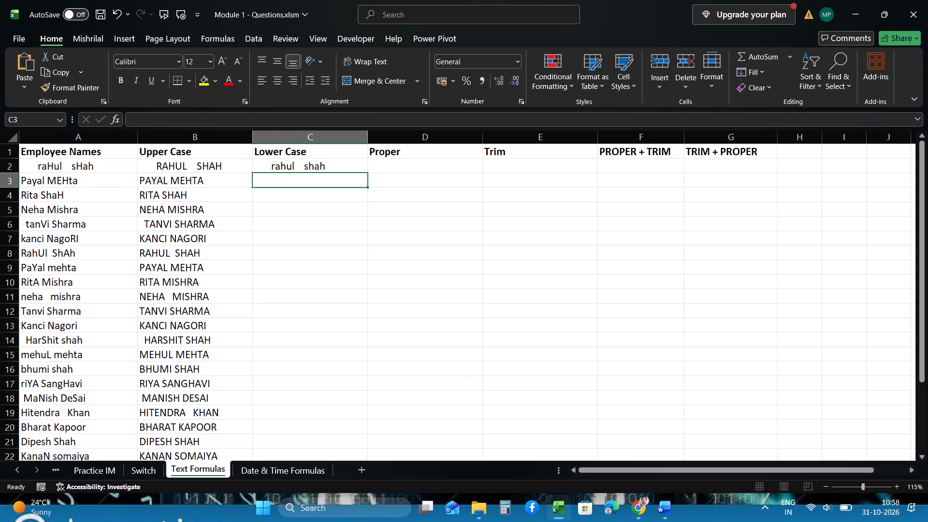
pyautogui.click(324, 162)
pyautogui.doubleClick(368, 173)
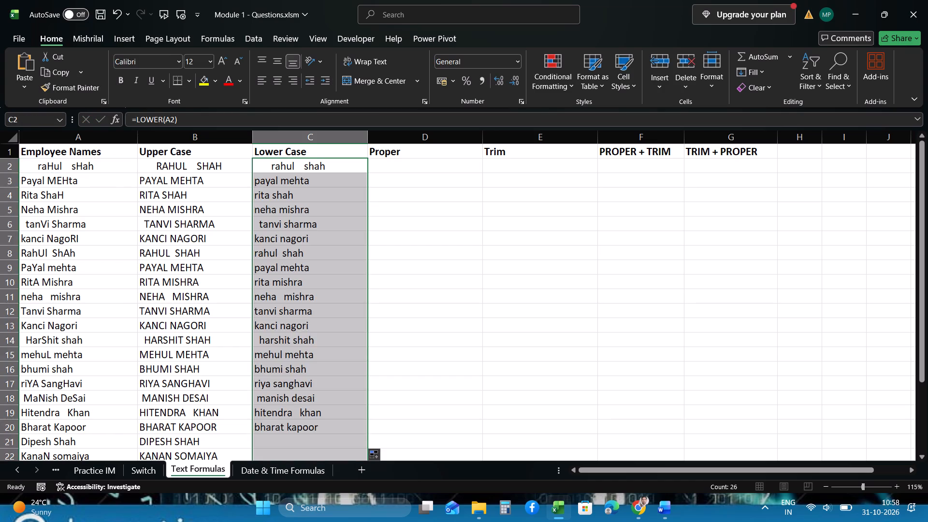
# Enter =PROPER(A2) in cell D2 and fill it down the Proper column.
pyautogui.click(398, 167)
pyautogui.write('=pro')
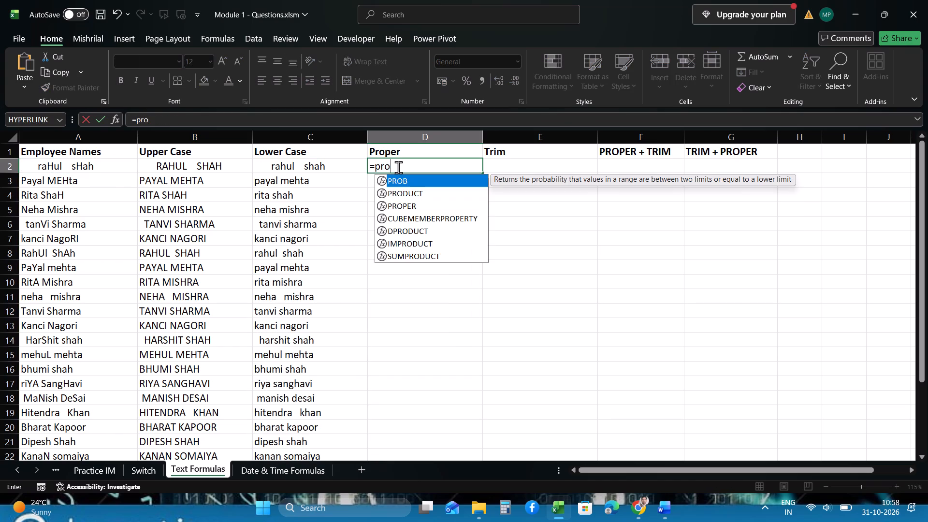
pyautogui.press('p')
pyautogui.doubleClick(409, 181)
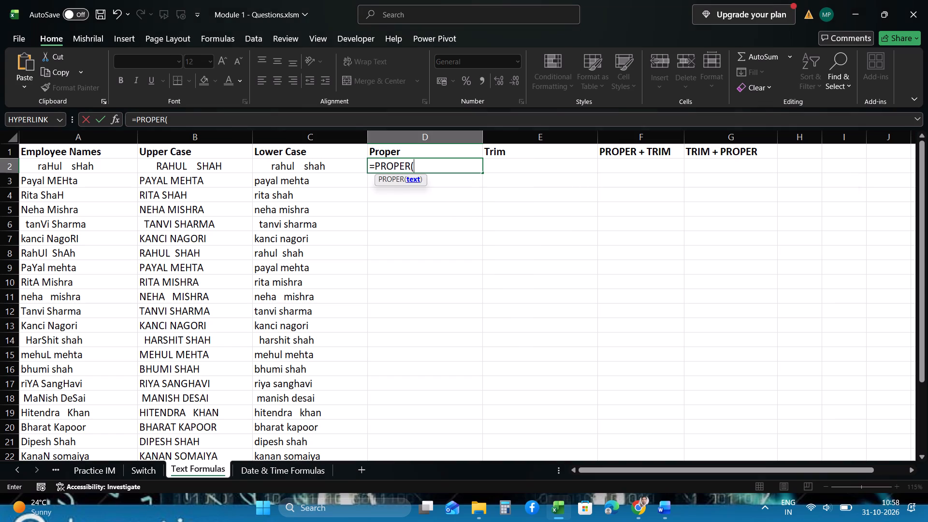
pyautogui.click(105, 167)
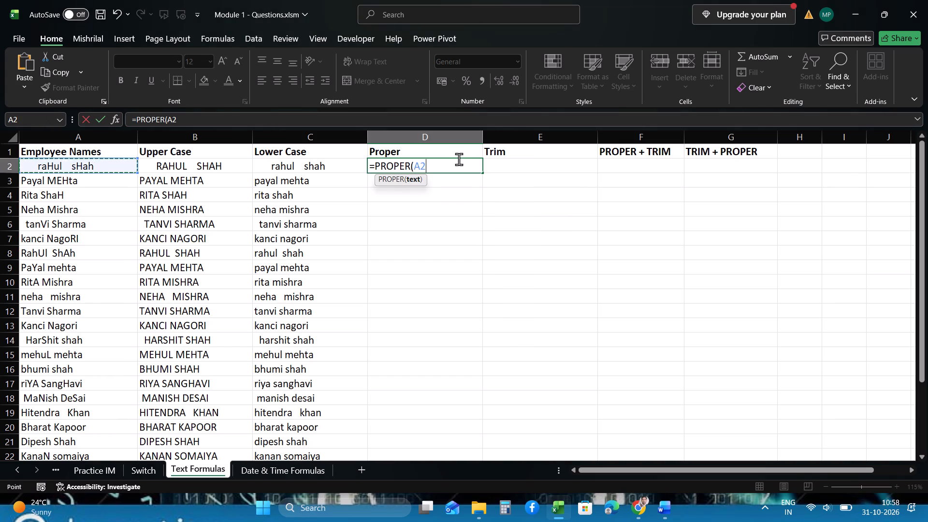
pyautogui.hotkey('shift', ')')
pyautogui.press('Return')
pyautogui.click(463, 165)
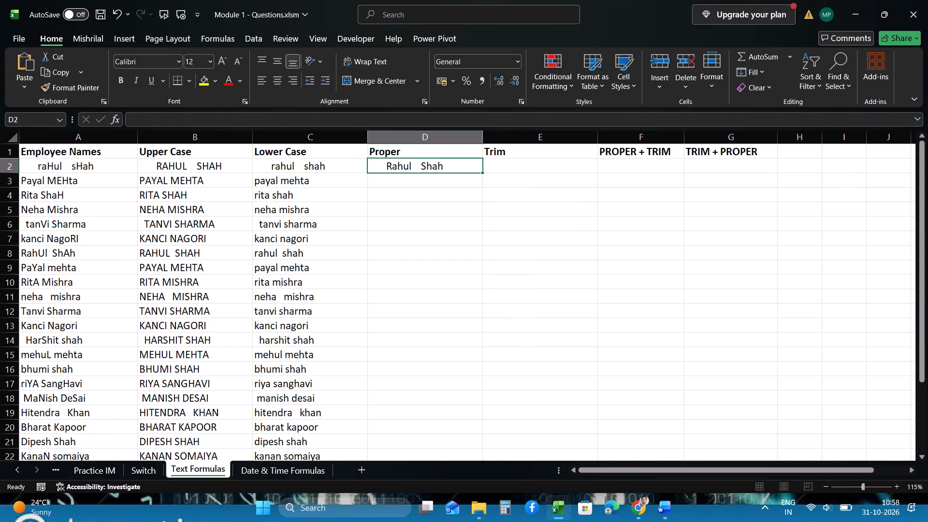
pyautogui.doubleClick(481, 172)
# Enter =TRIM(A2) in cell E2 and fill it down the Trim column.
pyautogui.click(507, 170)
pyautogui.write('=tri')
pyautogui.doubleClick(514, 180)
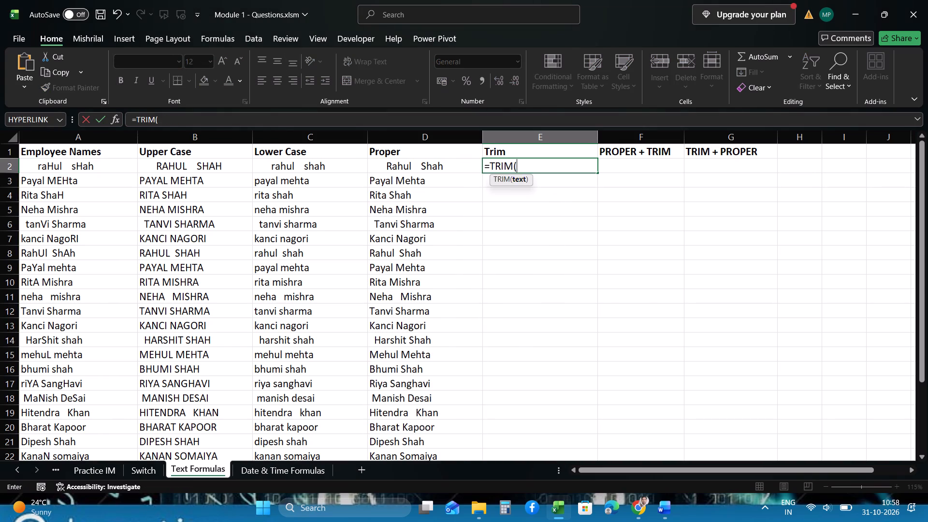
pyautogui.click(53, 168)
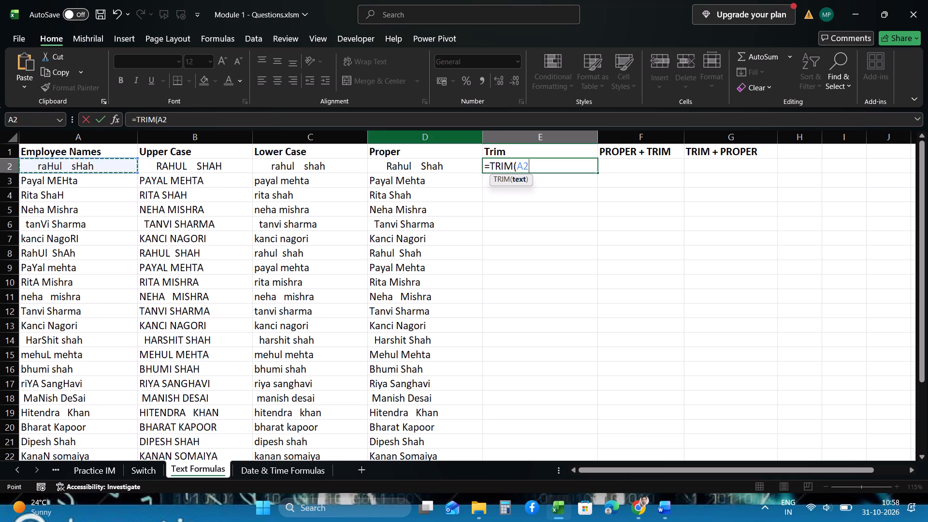
pyautogui.hotkey('shift', ')')
pyautogui.press('Return')
pyautogui.click(533, 174)
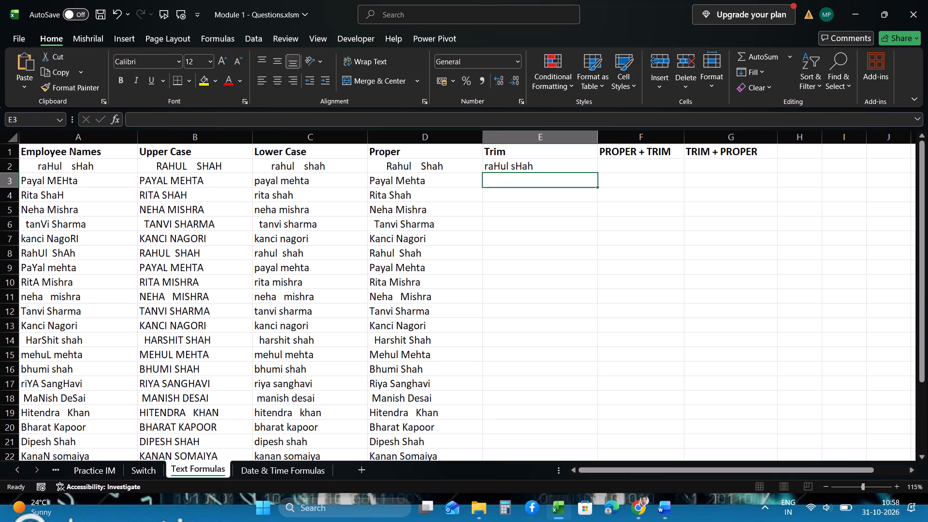
pyautogui.click(533, 167)
pyautogui.doubleClick(597, 173)
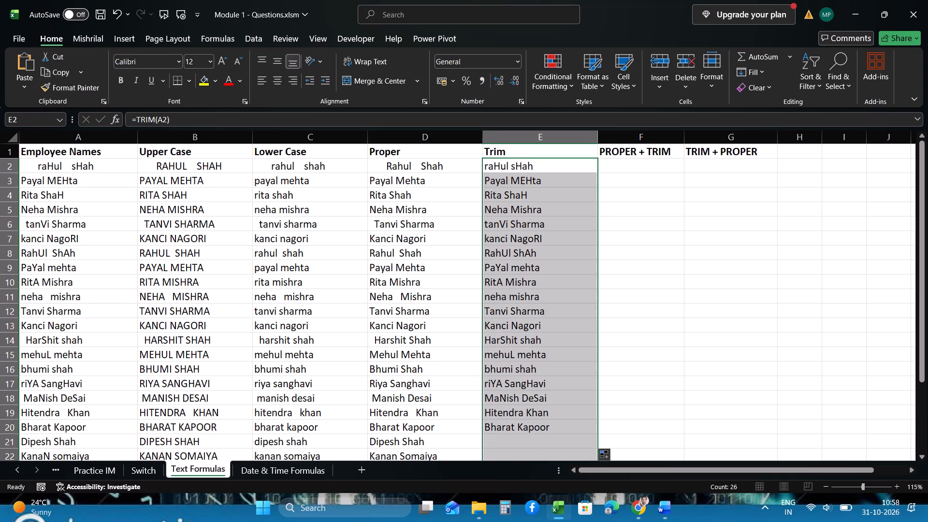
# Enter =PROPER(TRIM(A2)) in cell F2 and fill it down the PROPER + TRIM column.
pyautogui.click(623, 168)
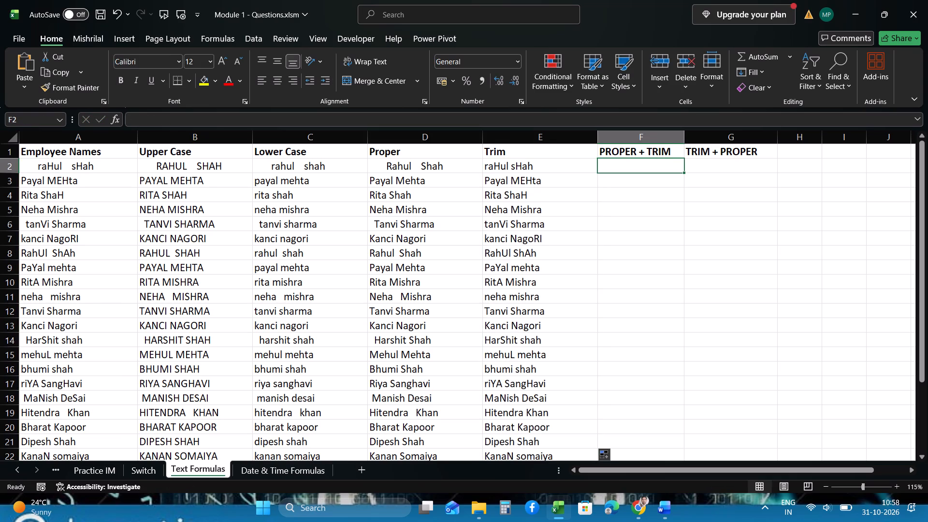
pyautogui.press('+')
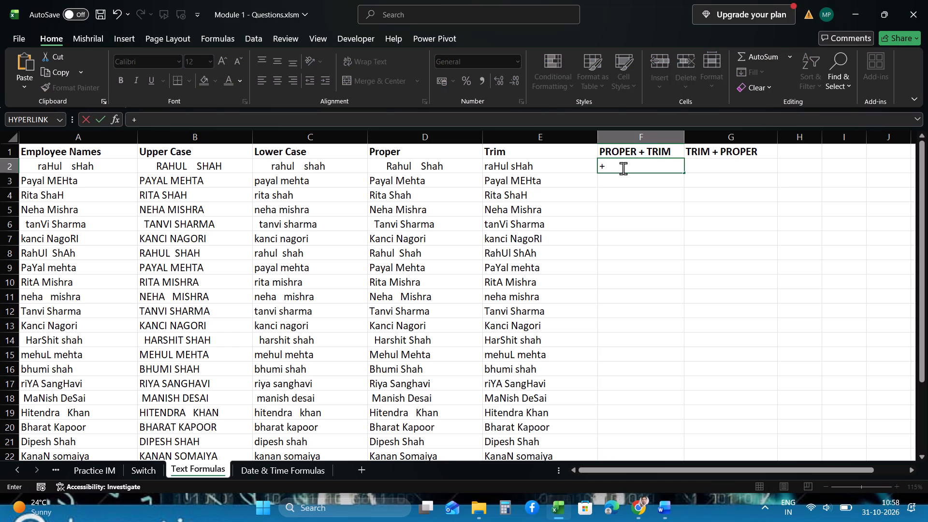
pyautogui.press('BackSpace')
pyautogui.press('=')
pyautogui.write('proper')
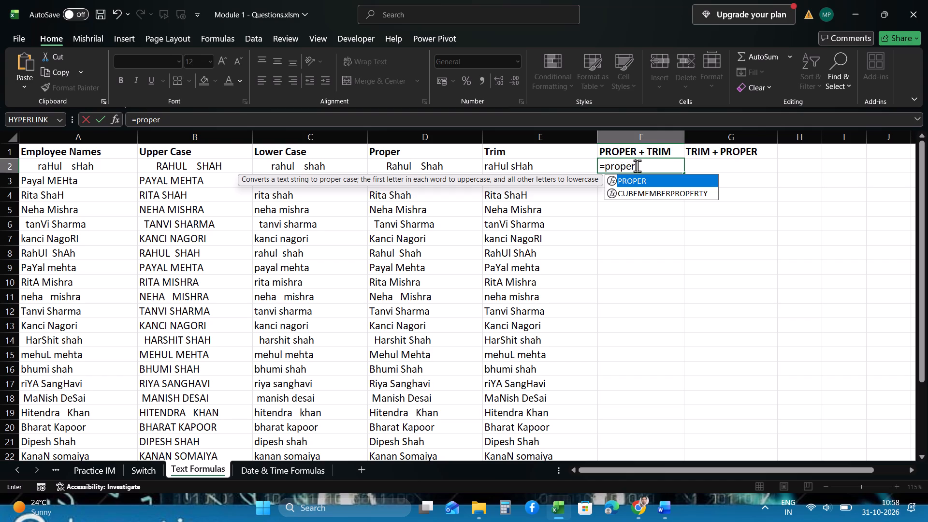
pyautogui.hotkey('shift', '(')
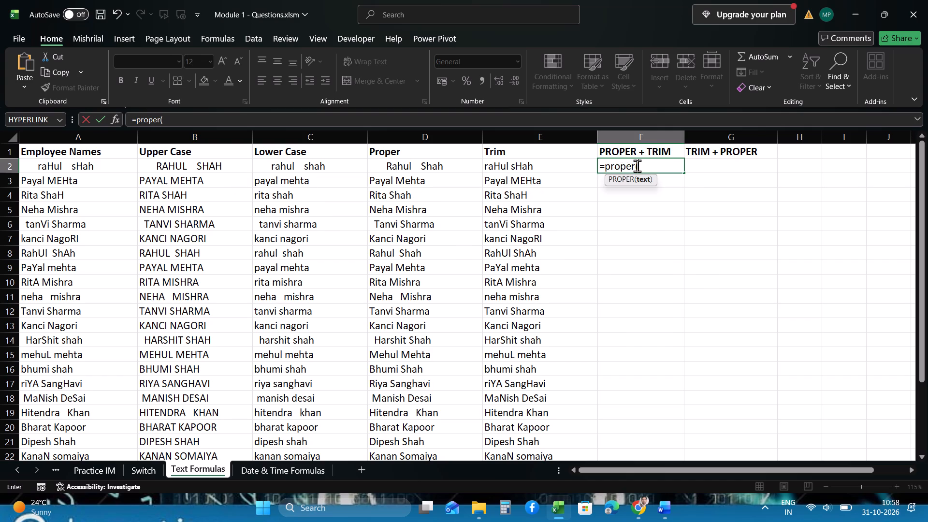
pyautogui.write('trim')
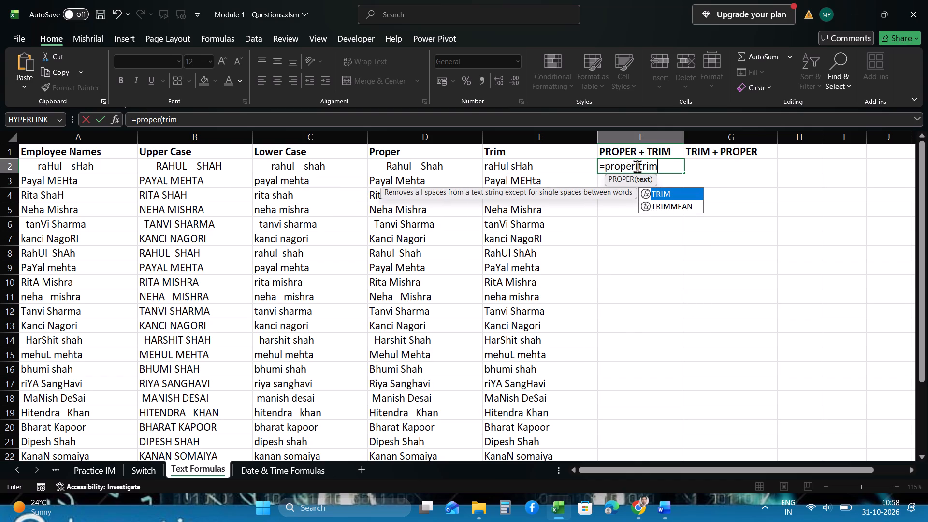
pyautogui.hotkey('shift', '(')
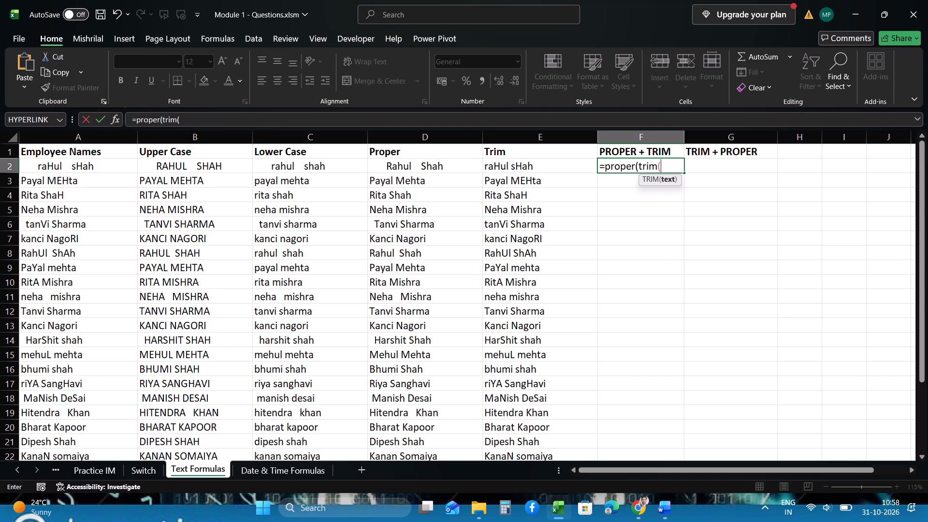
pyautogui.click(88, 165)
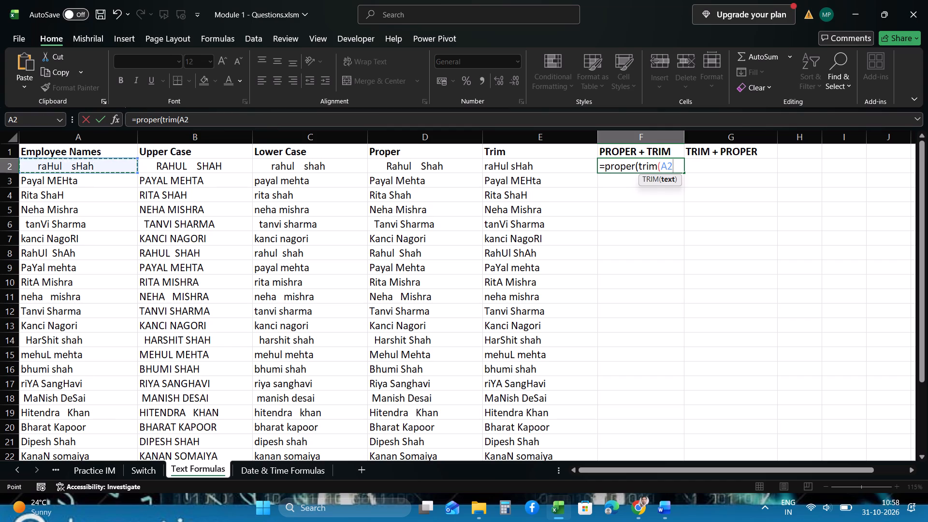
pyautogui.write('))')
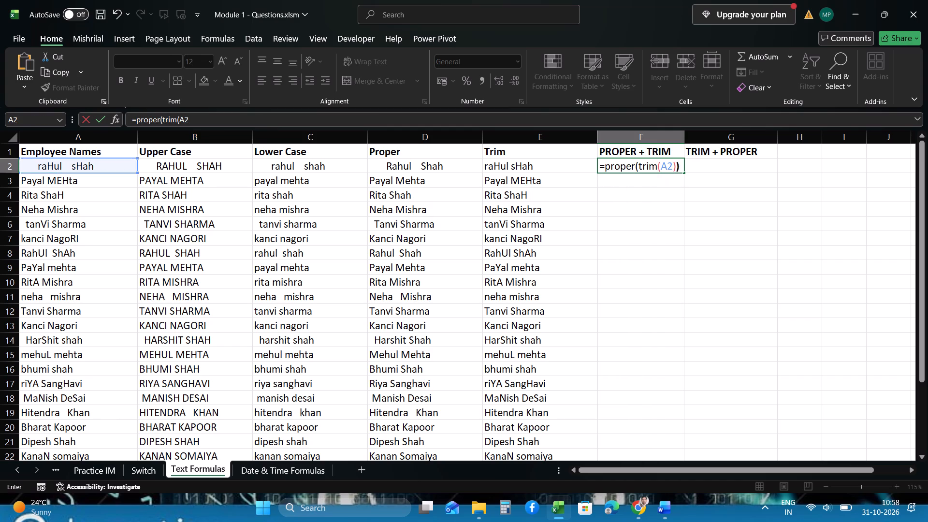
pyautogui.press('Return')
pyautogui.click(634, 167)
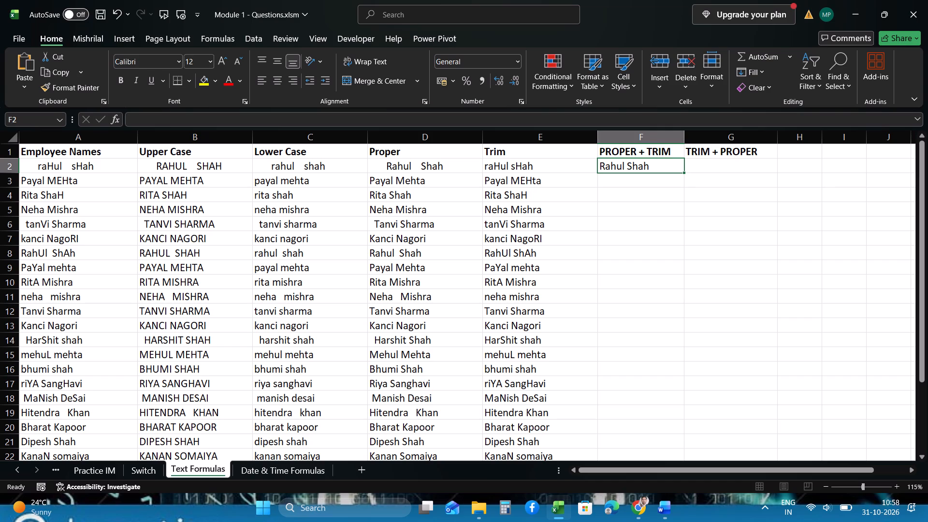
pyautogui.doubleClick(682, 172)
# Enter =TRIM(PROPER(A2)) in cell G2 and fill it down the TRIM + PROPER column.
pyautogui.click(726, 160)
pyautogui.write('=trim')
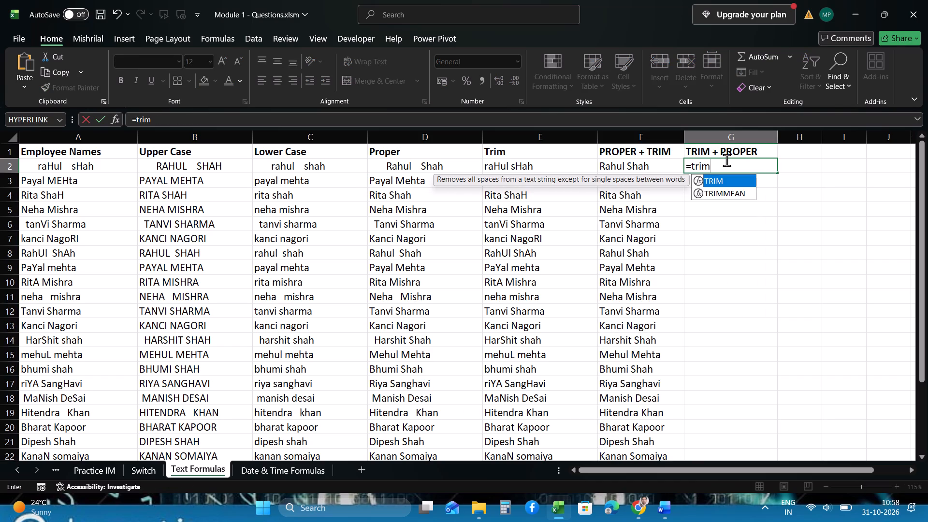
pyautogui.hotkey('shift', '(')
pyautogui.write('proper')
pyautogui.hotkey('shift', '(')
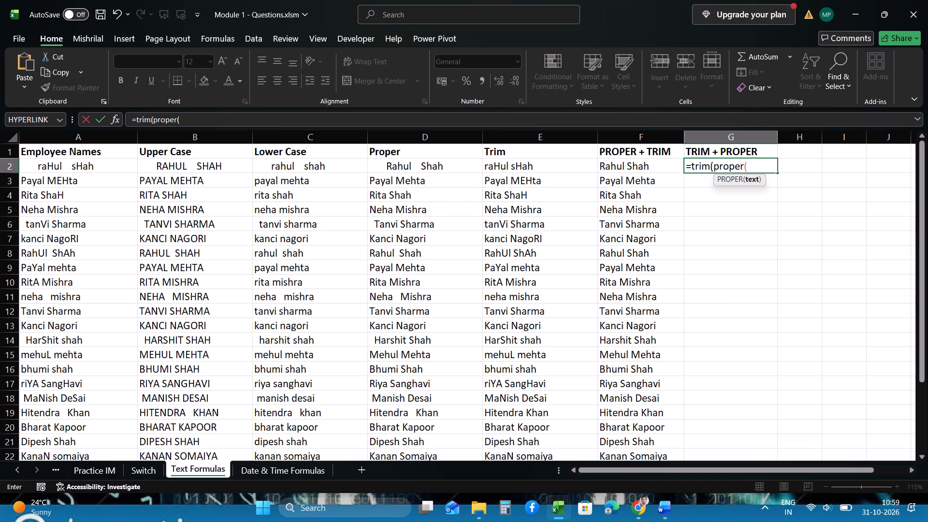
pyautogui.click(91, 168)
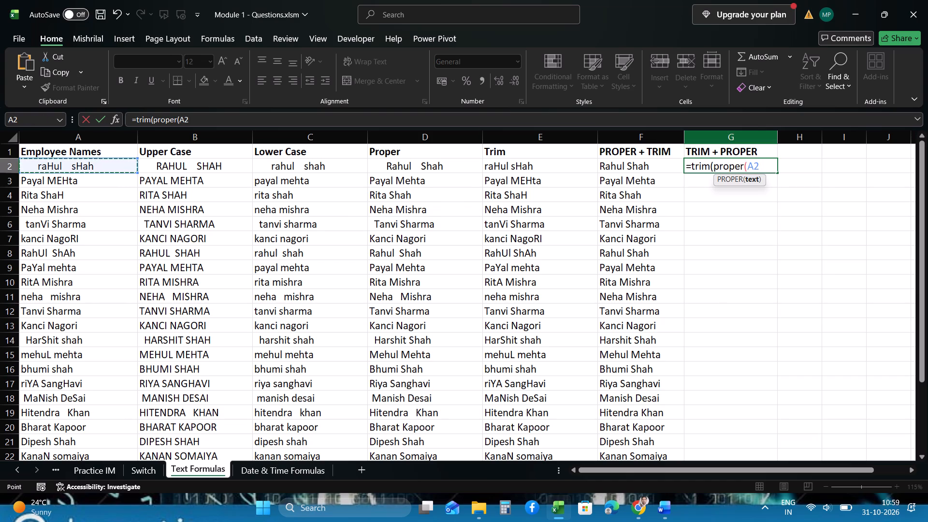
pyautogui.write('))')
pyautogui.press('Return')
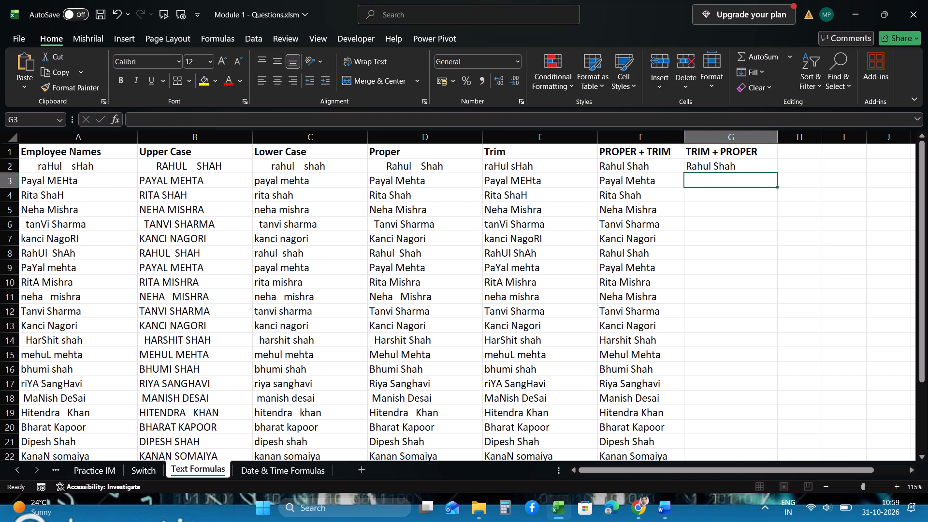
pyautogui.click(710, 169)
pyautogui.doubleClick(780, 174)
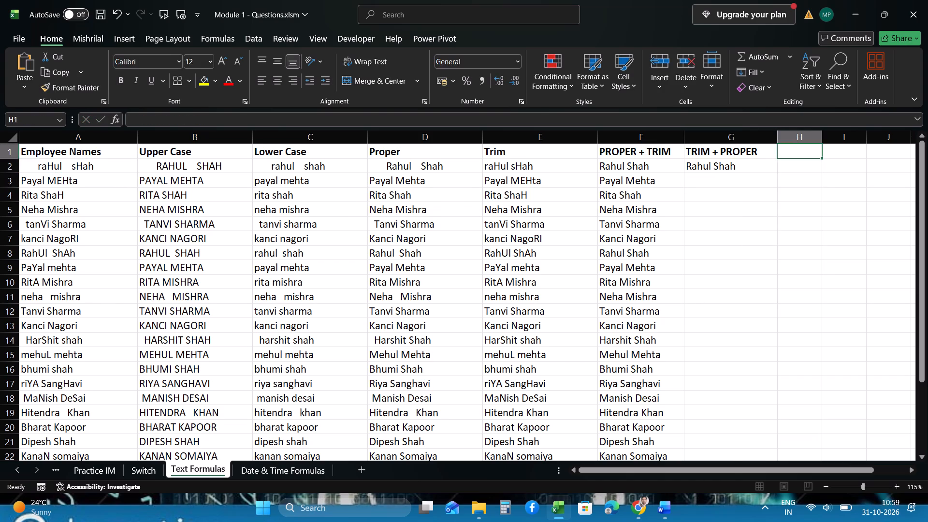
pyautogui.click(767, 167)
pyautogui.doubleClick(774, 172)
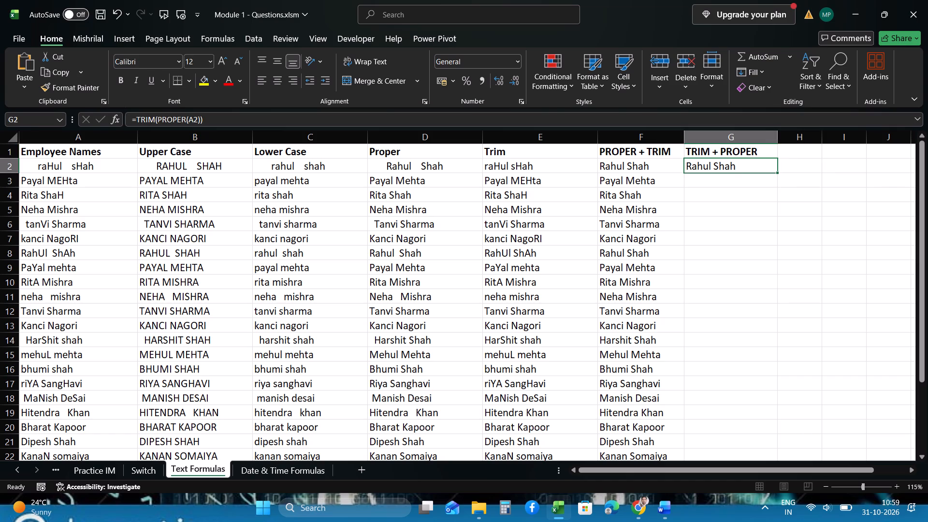
pyautogui.click(773, 168)
pyautogui.doubleClick(777, 172)
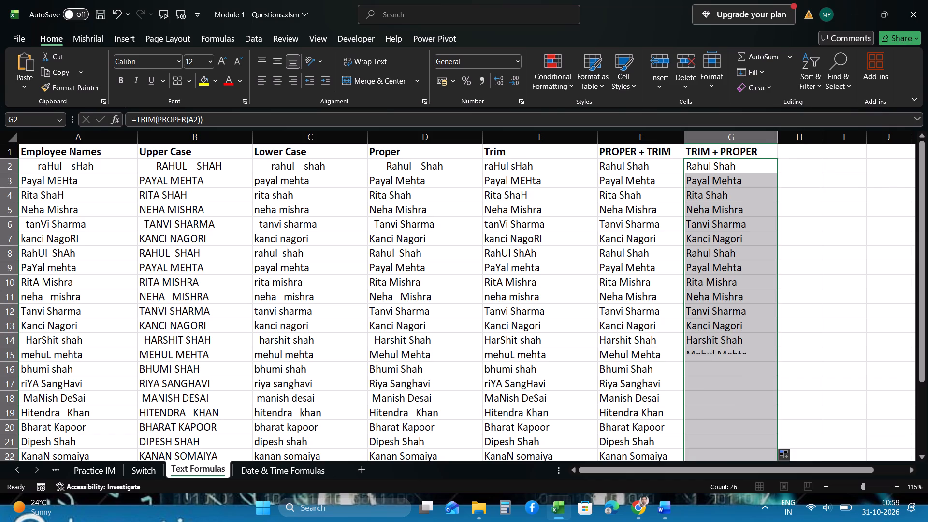
pyautogui.scroll(-1, 668, 256)
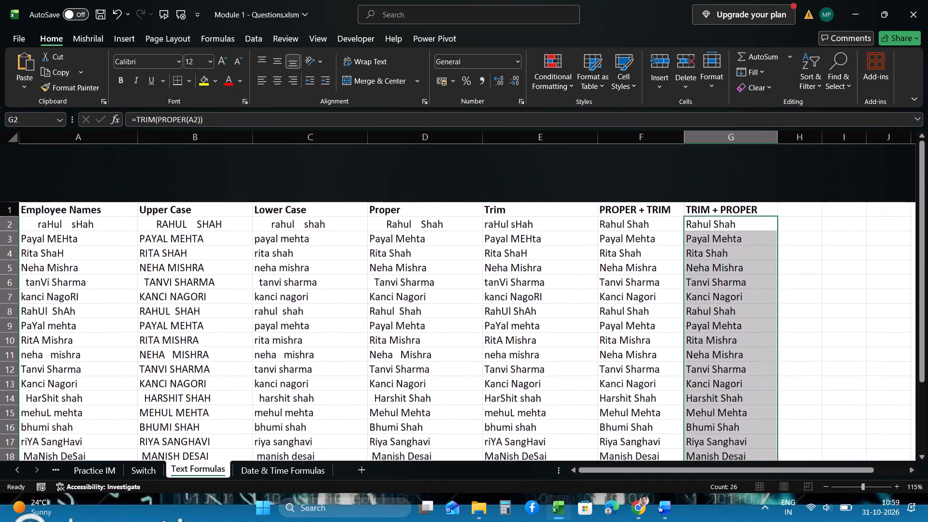
# Examine the Switch sheet's size and chest table, the chest input and the blank Your Size area.
pyautogui.click(144, 473)
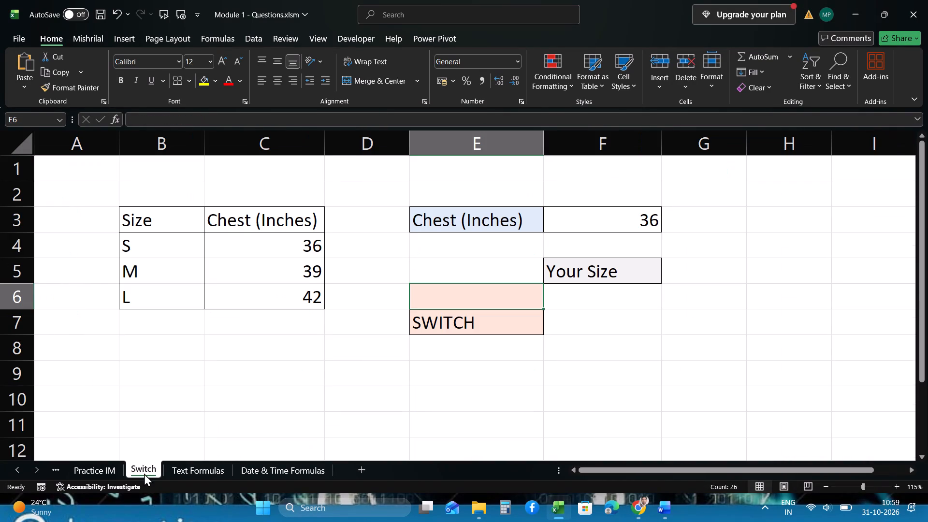
pyautogui.hscroll(1, 201, 275)
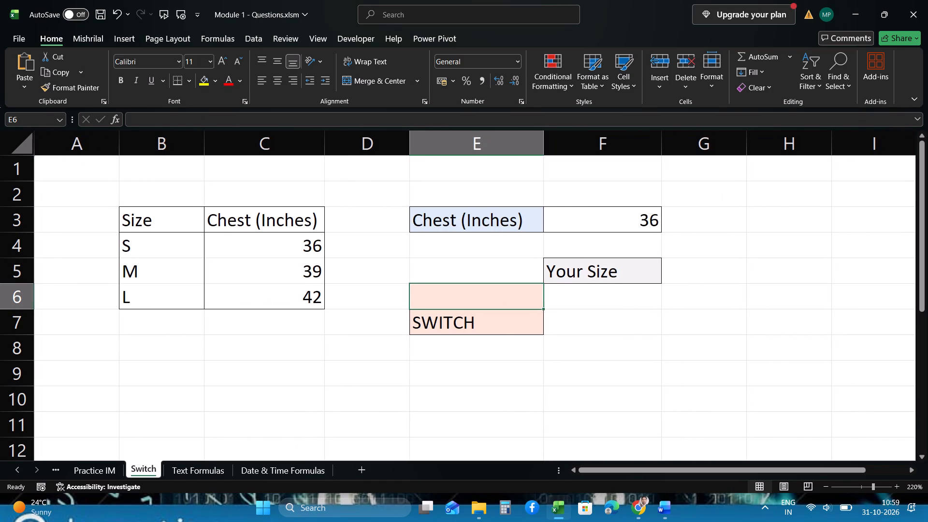
pyautogui.click(490, 243)
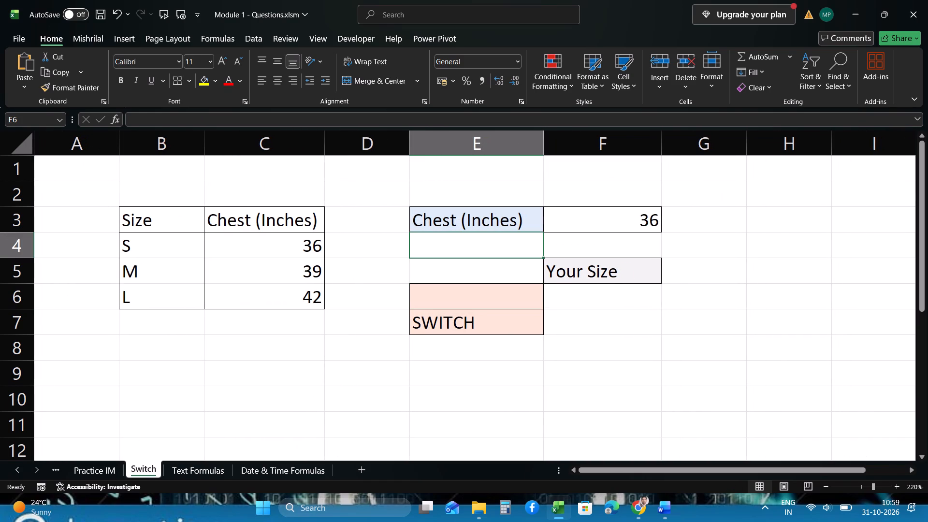
pyautogui.click(563, 250)
pyautogui.click(503, 242)
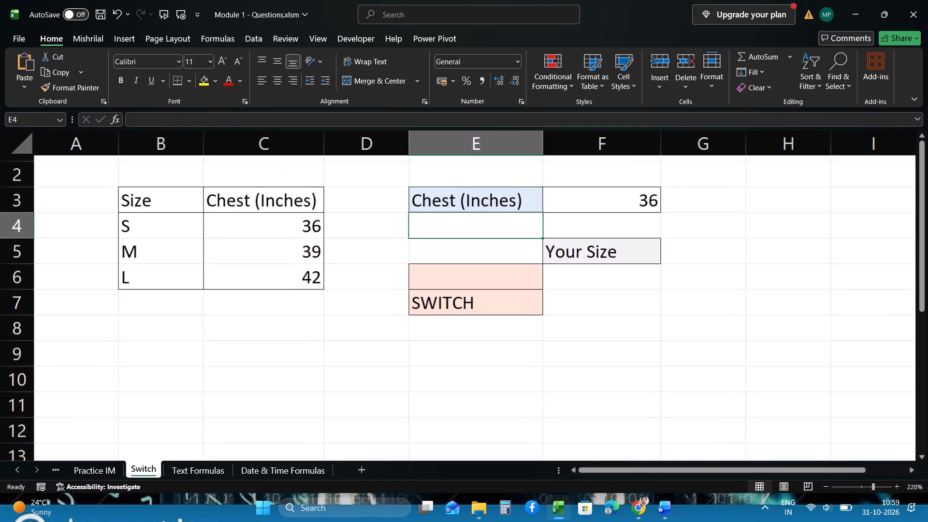
pyautogui.click(463, 222)
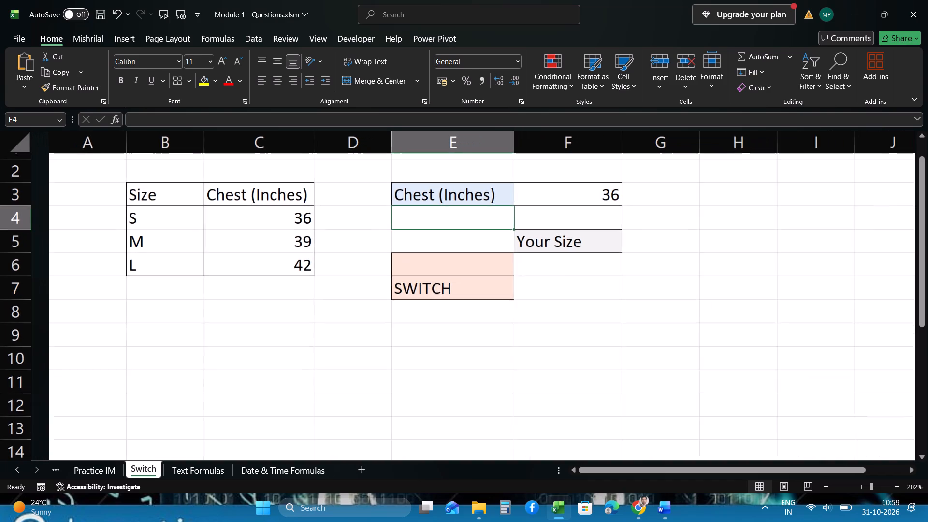
pyautogui.click(432, 211)
pyautogui.click(527, 213)
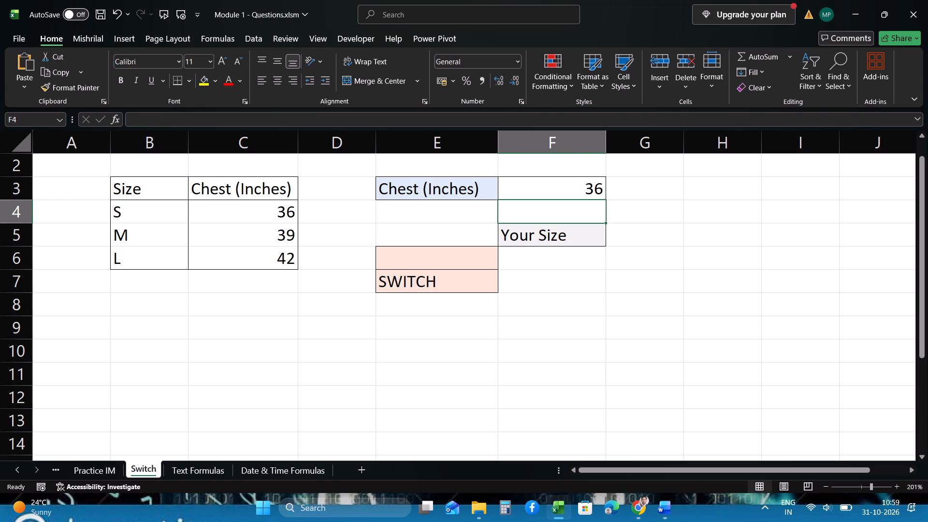
pyautogui.click(443, 215)
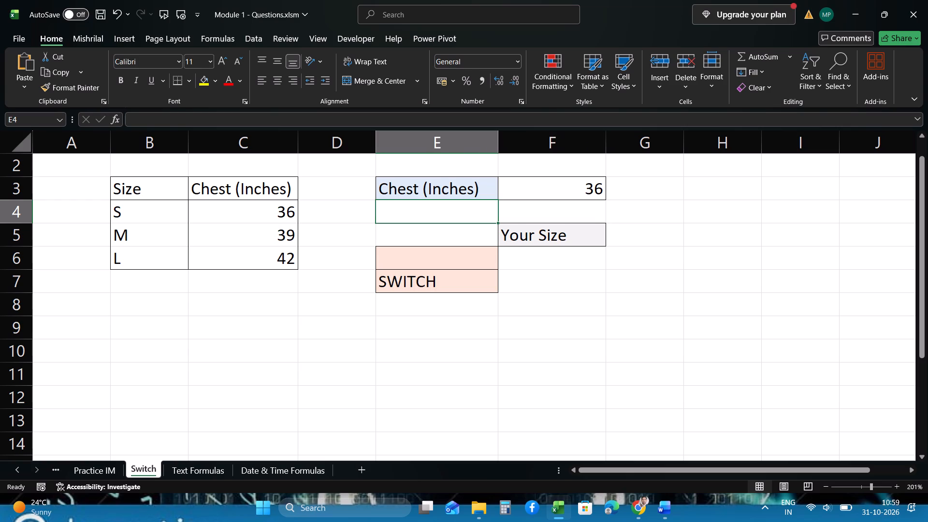
pyautogui.click(448, 234)
pyautogui.click(443, 279)
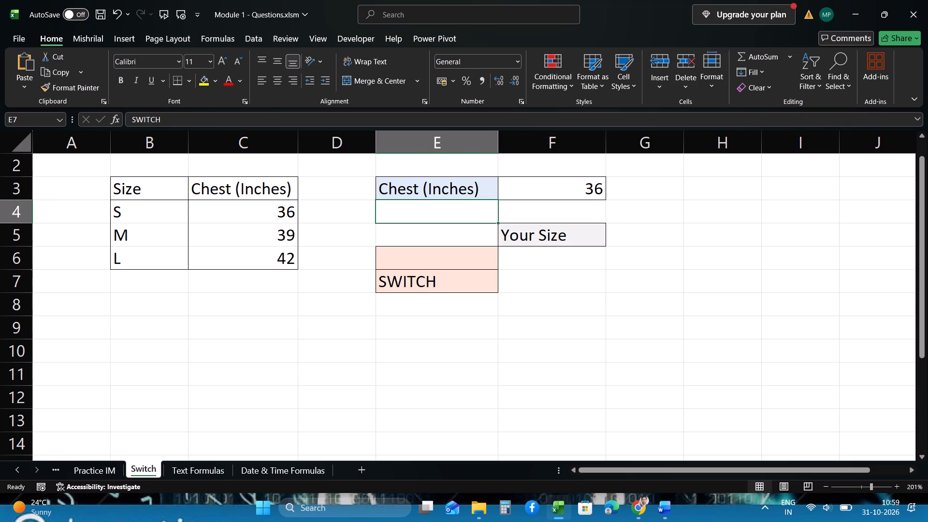
pyautogui.click(435, 216)
pyautogui.scroll(1, 435, 216)
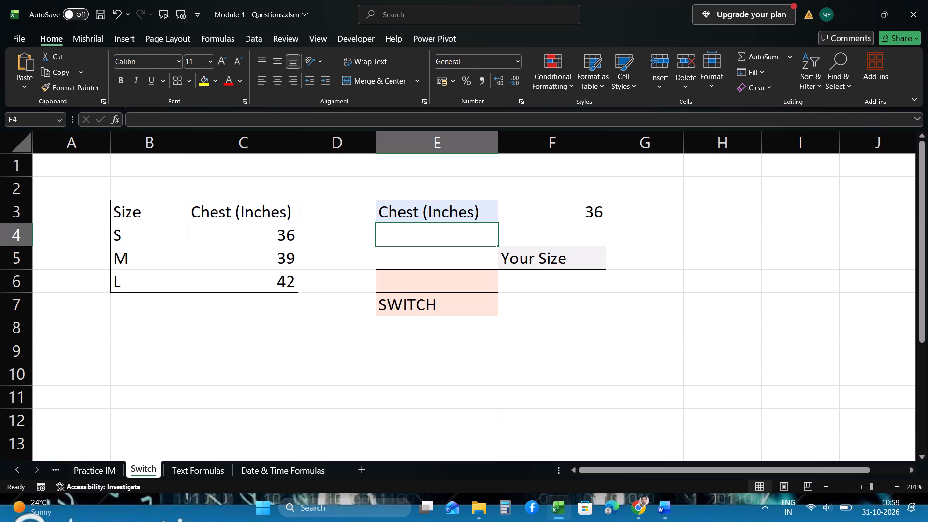
pyautogui.click(444, 234)
pyautogui.click(532, 235)
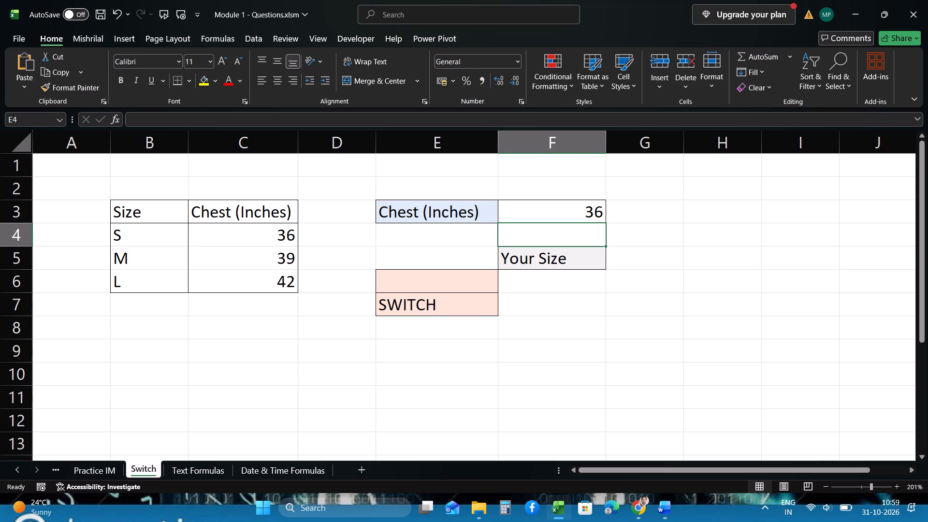
pyautogui.click(477, 238)
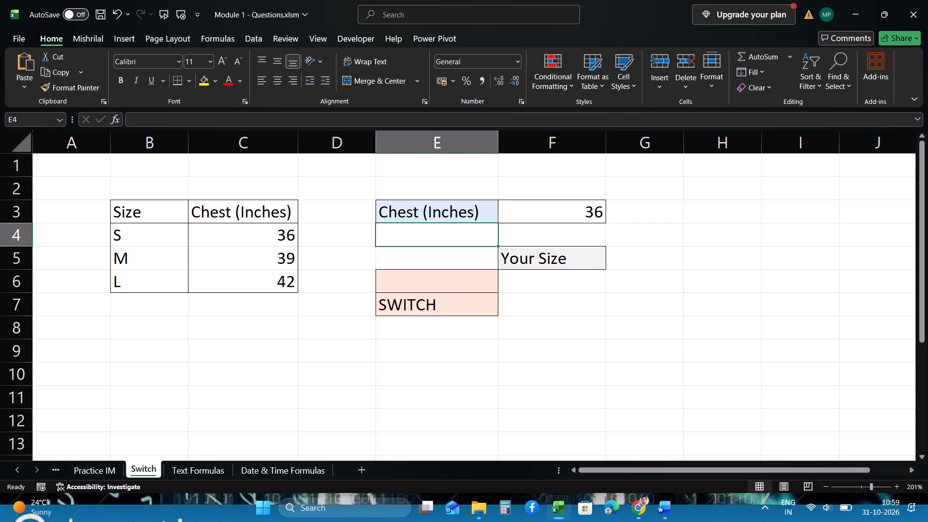
pyautogui.click(540, 215)
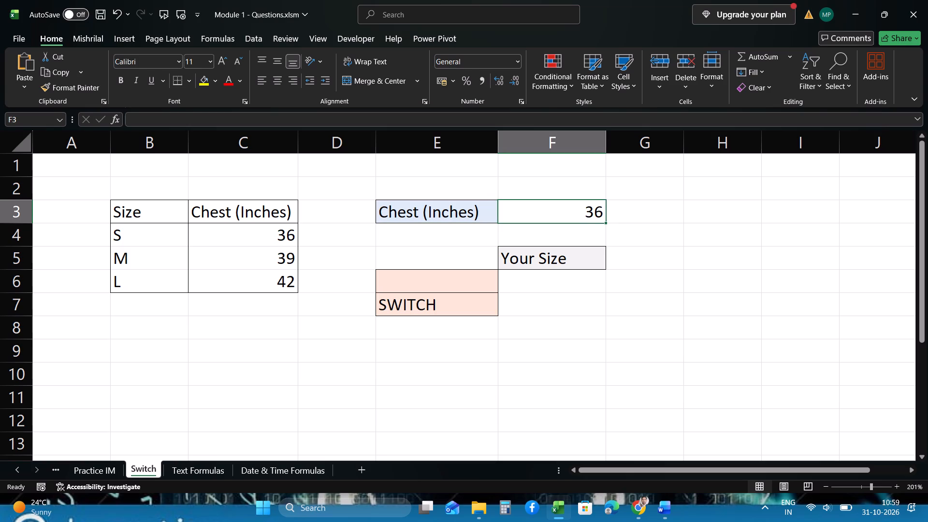
pyautogui.click(517, 236)
pyautogui.click(461, 238)
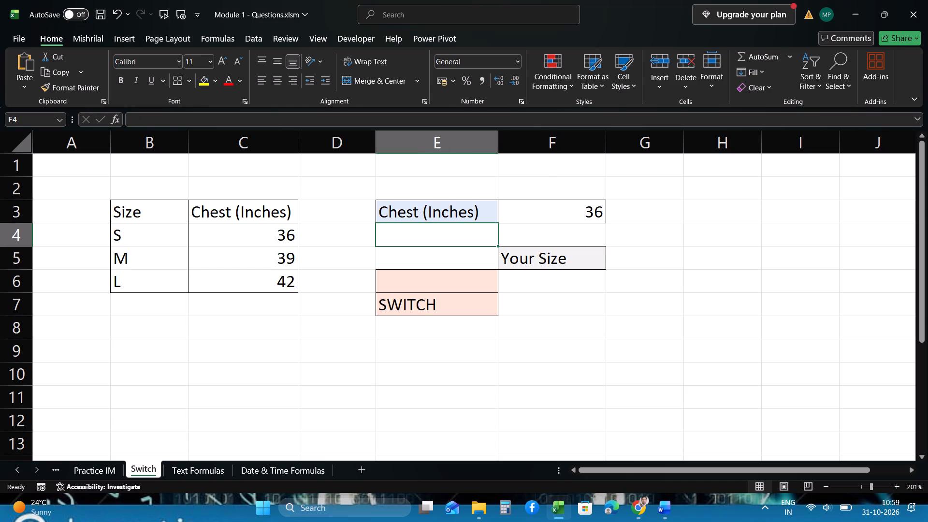
pyautogui.click(461, 261)
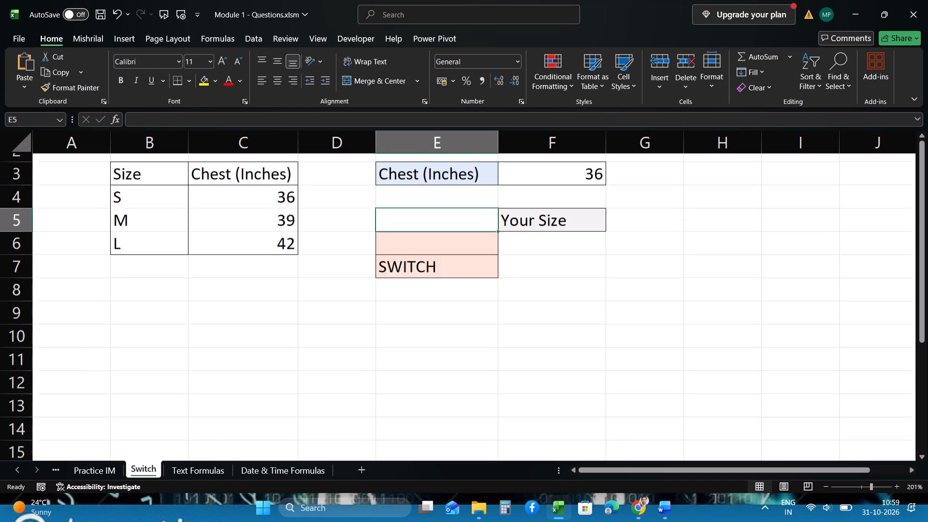
# On the Practice IM sheet, enter =E9 in Sales cell D15 for Shop D in 2017.
pyautogui.click(90, 468)
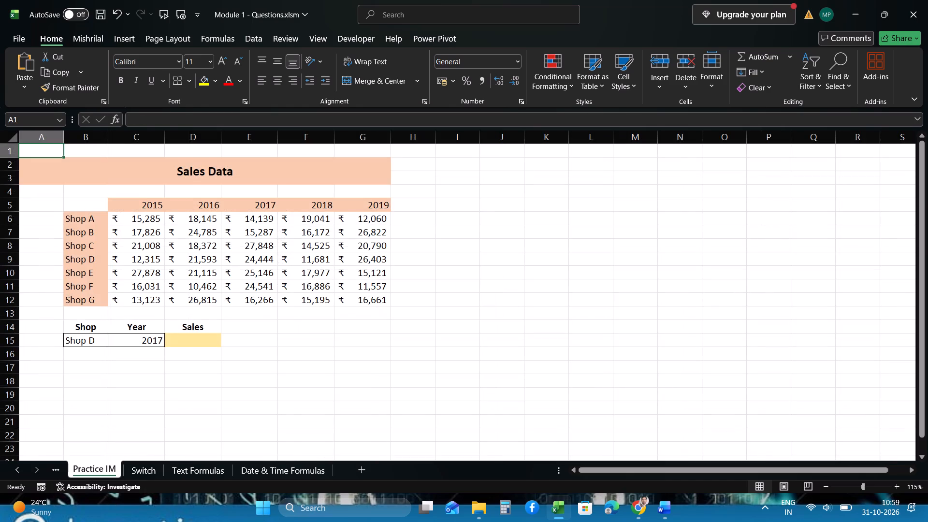
pyautogui.scroll(1, 288, 333)
pyautogui.click(200, 340)
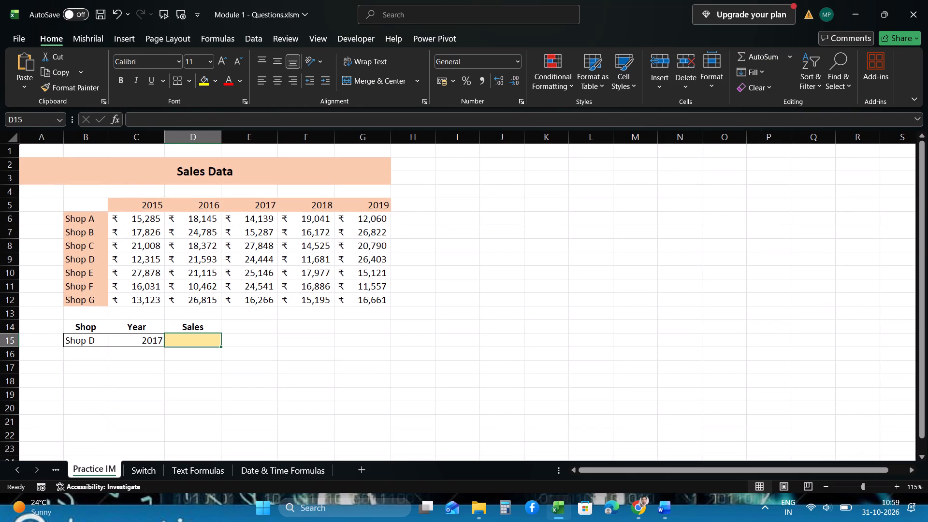
pyautogui.click(98, 342)
pyautogui.click(144, 342)
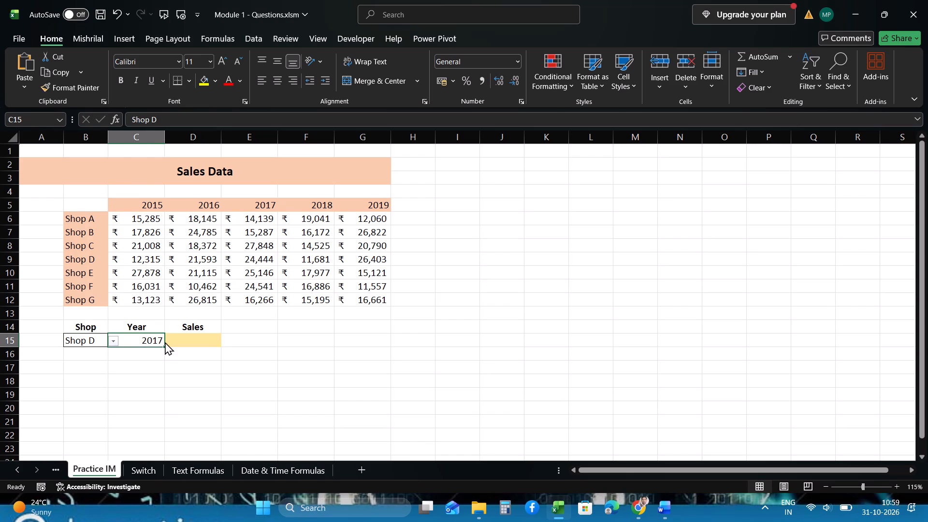
pyautogui.click(191, 341)
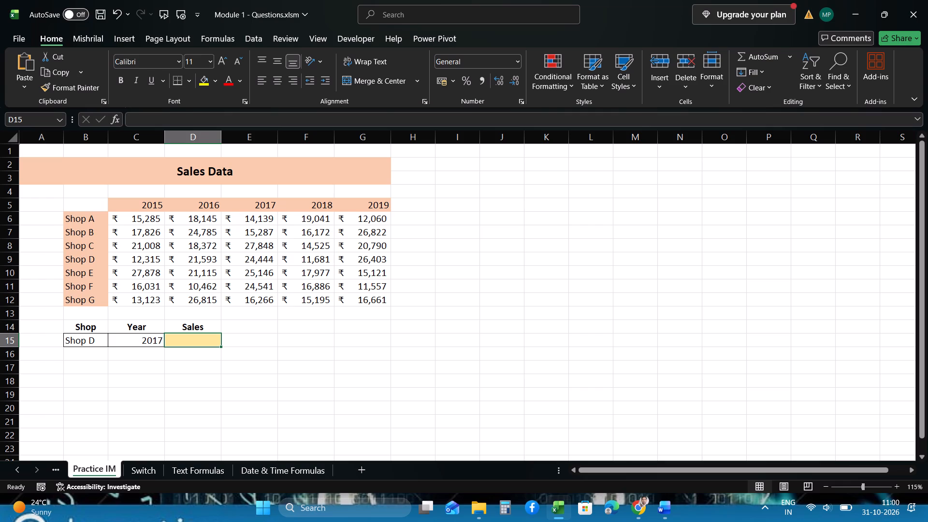
pyautogui.click(264, 263)
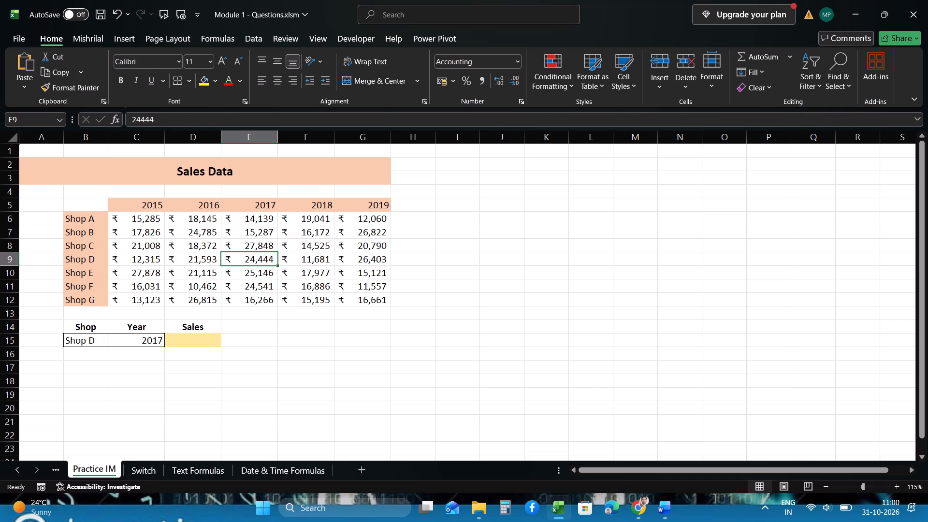
pyautogui.click(188, 340)
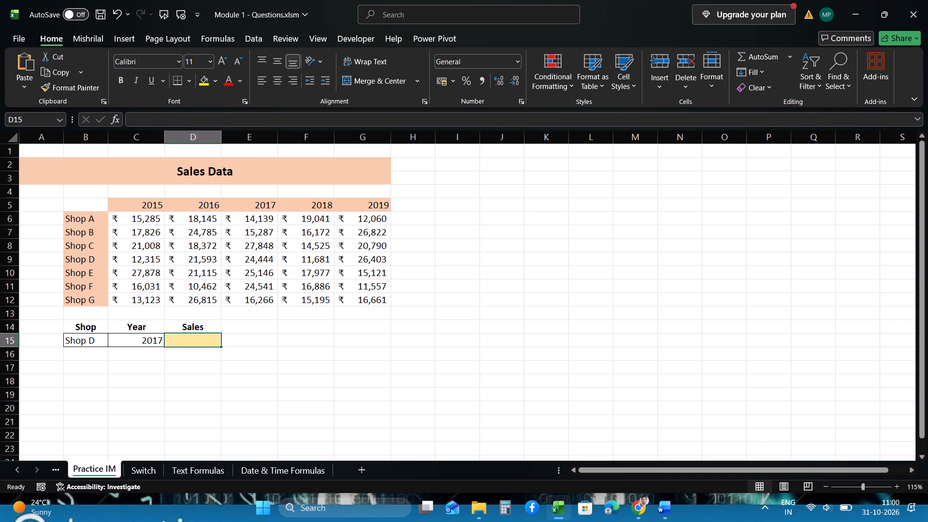
pyautogui.press('=')
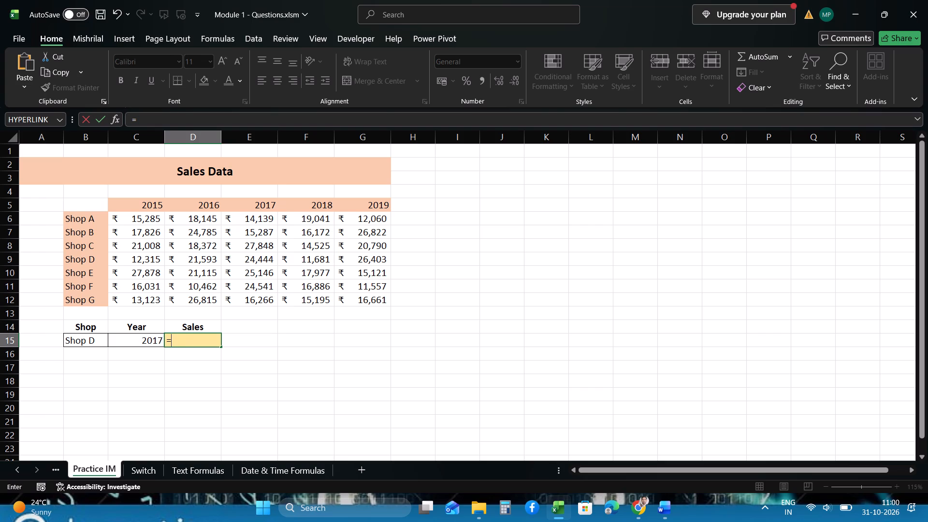
pyautogui.click(253, 261)
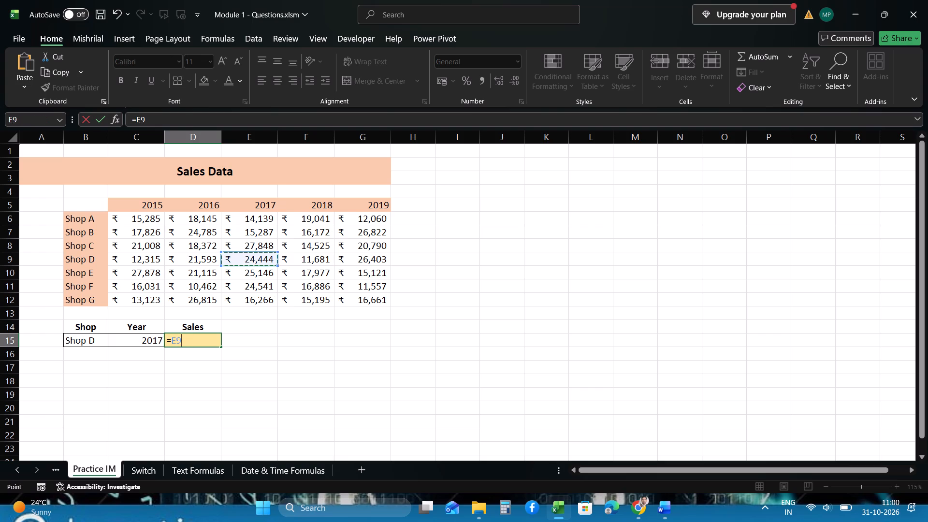
pyautogui.press('Return')
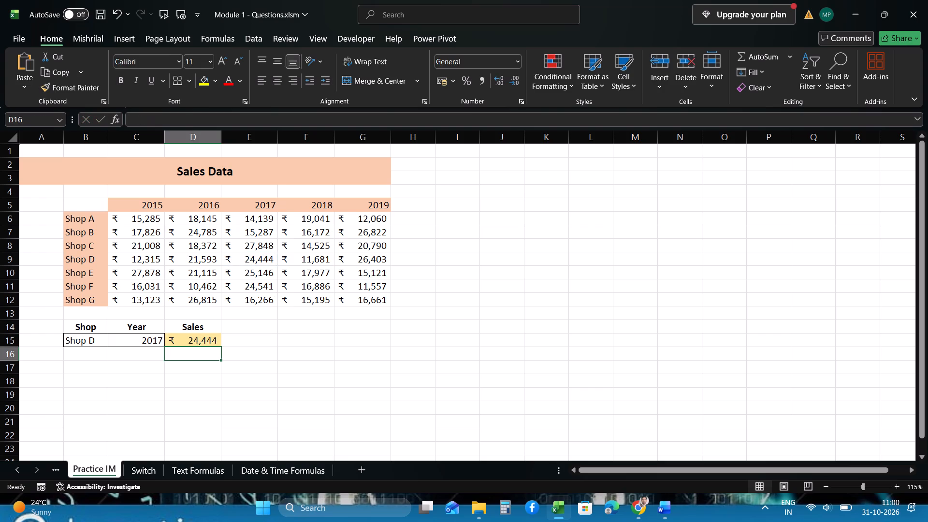
pyautogui.click(253, 261)
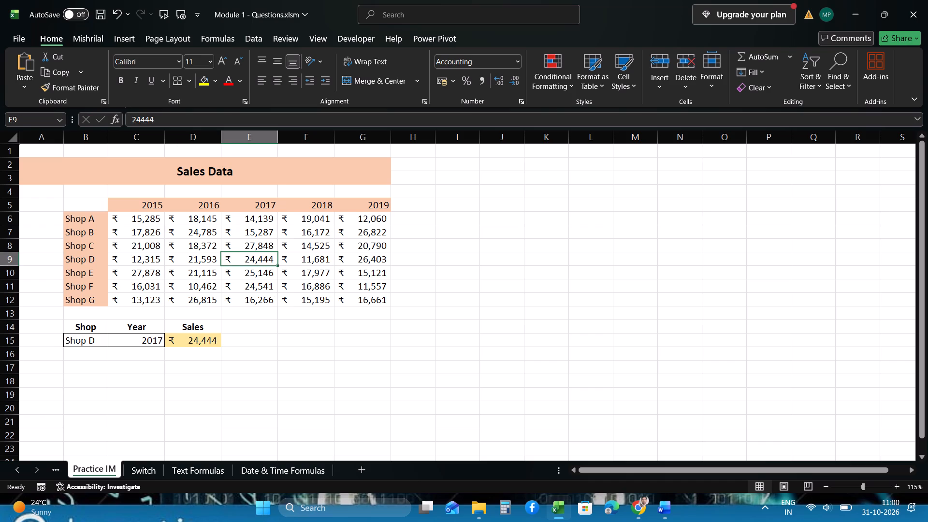
# Return to the Switch sheet and save the workbook.
pyautogui.click(146, 474)
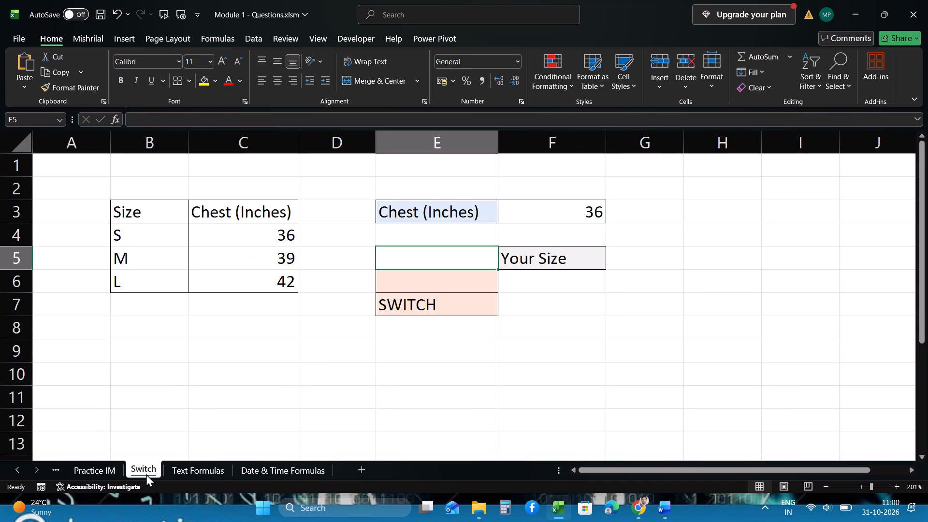
pyautogui.scroll(2, 408, 338)
pyautogui.click(101, 14)
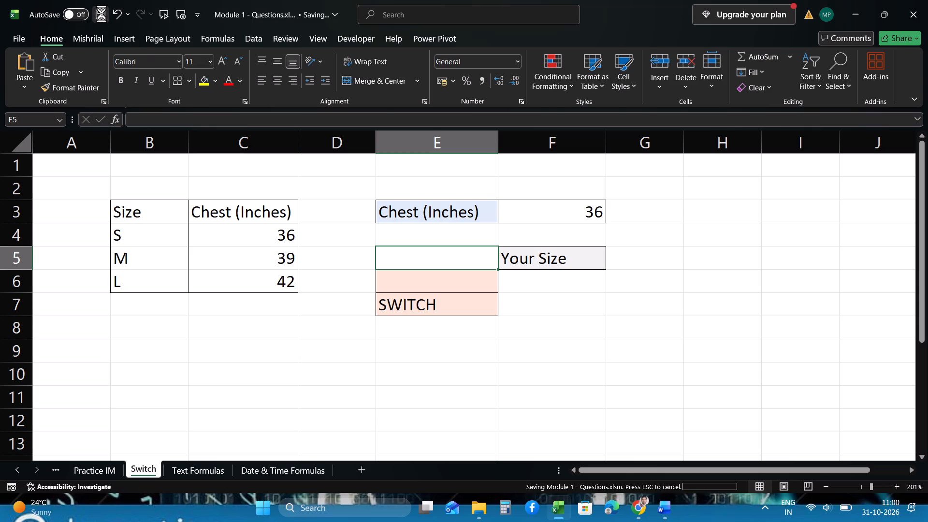
pyautogui.click(101, 14)
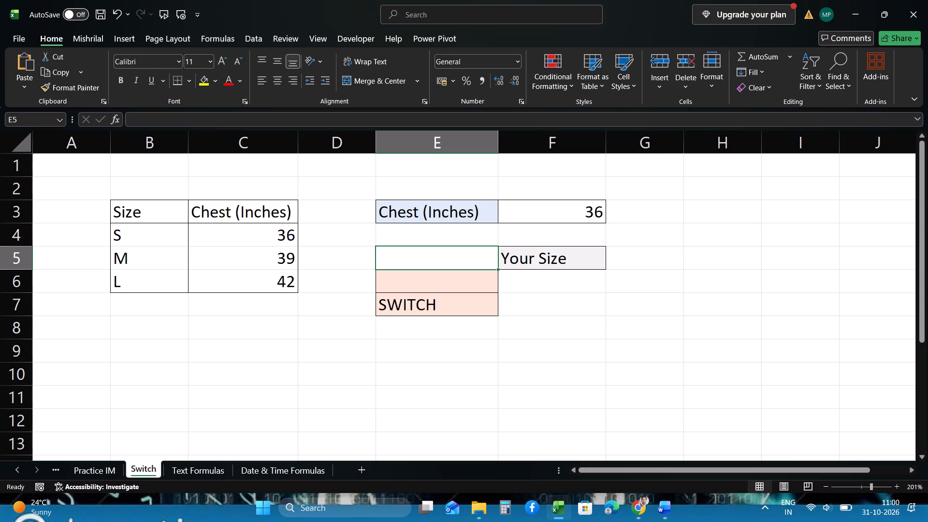
# Re-examine the cells around the chest input and the Your Size heading on the Switch sheet.
pyautogui.click(415, 232)
pyautogui.click(528, 244)
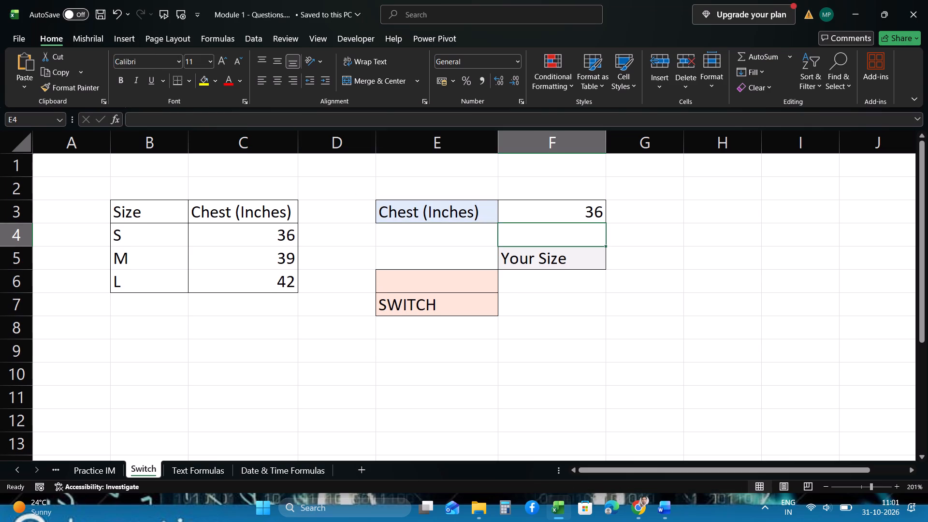
pyautogui.click(470, 259)
pyautogui.scroll(1, 435, 255)
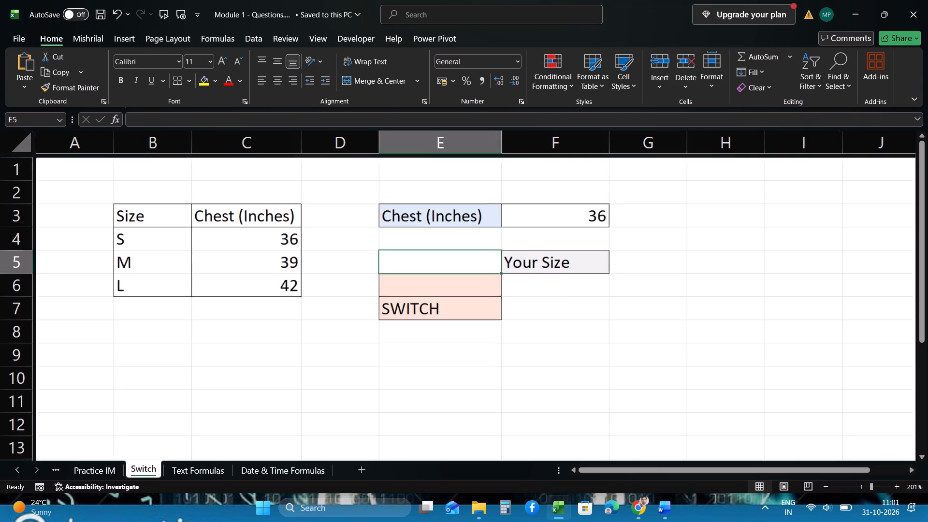
pyautogui.scroll(1, 435, 255)
pyautogui.scroll(1, 506, 262)
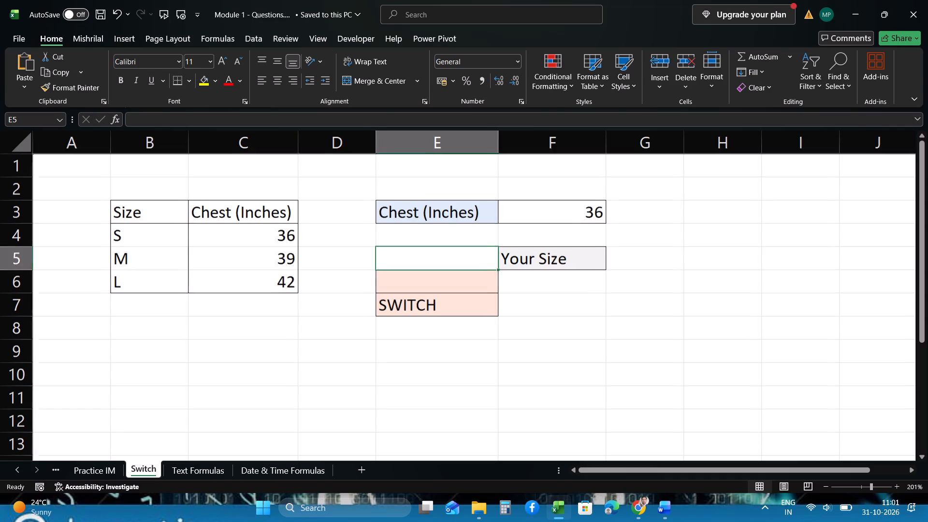
pyautogui.scroll(1, 506, 262)
pyautogui.click(549, 239)
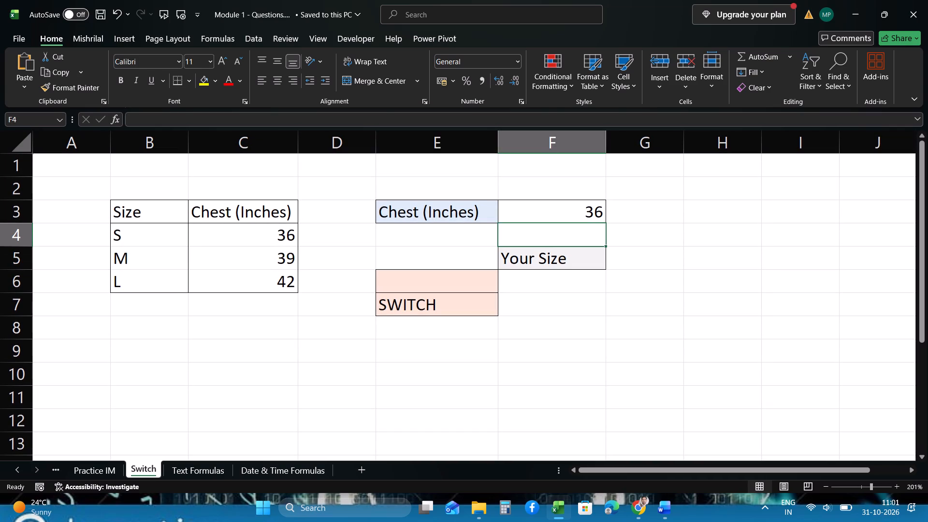
pyautogui.click(468, 239)
pyautogui.click(476, 259)
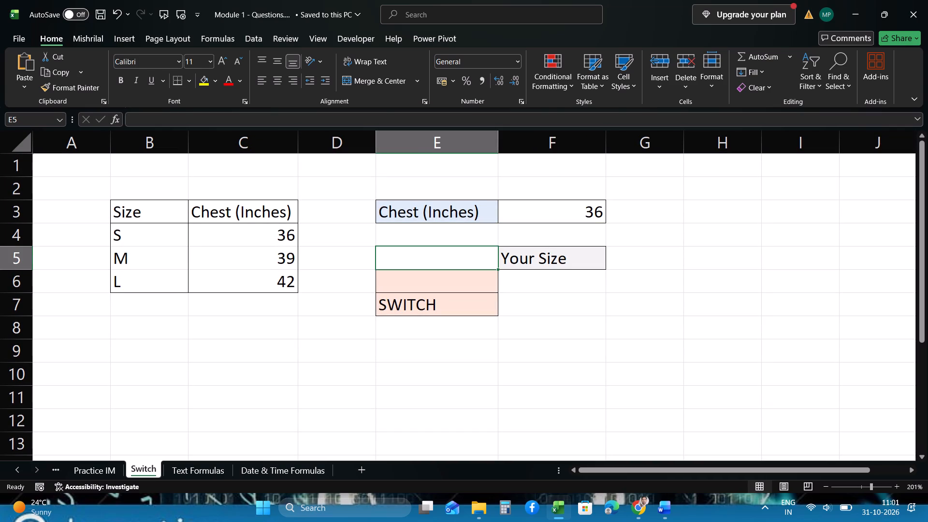
# Save the Module 1 workbook and minimise it to get back to the MS Excel Test folder.
pyautogui.click(99, 12)
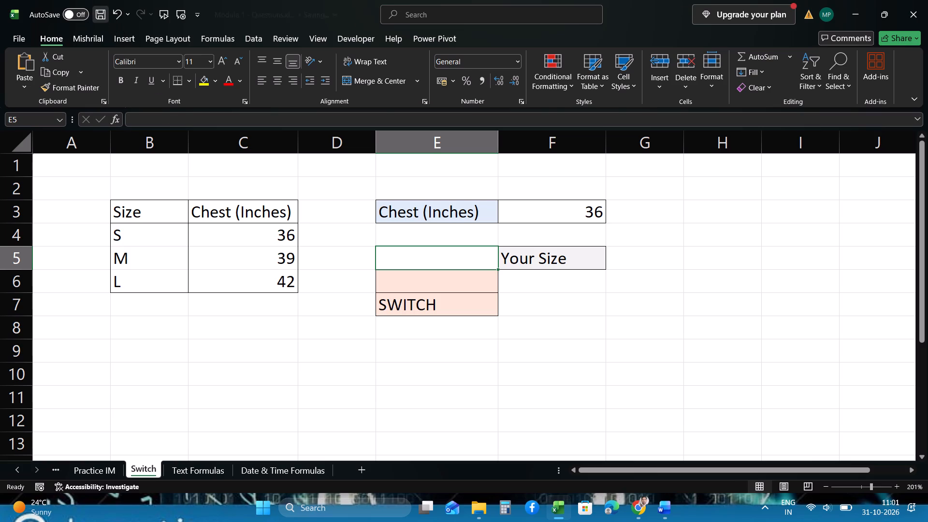
pyautogui.click(859, 2)
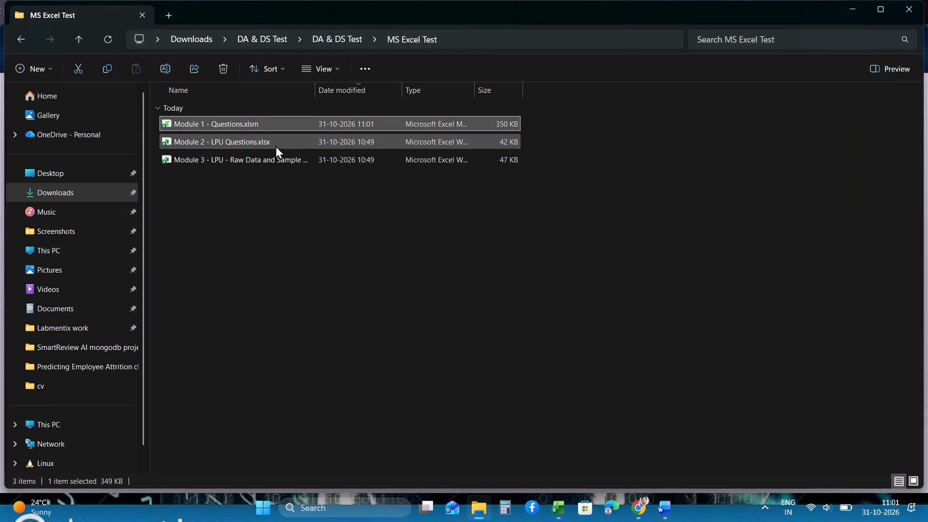
# Open the Module 2 - LPU Questions.xlsx workbook from the test folder and enable editing.
pyautogui.doubleClick(262, 143)
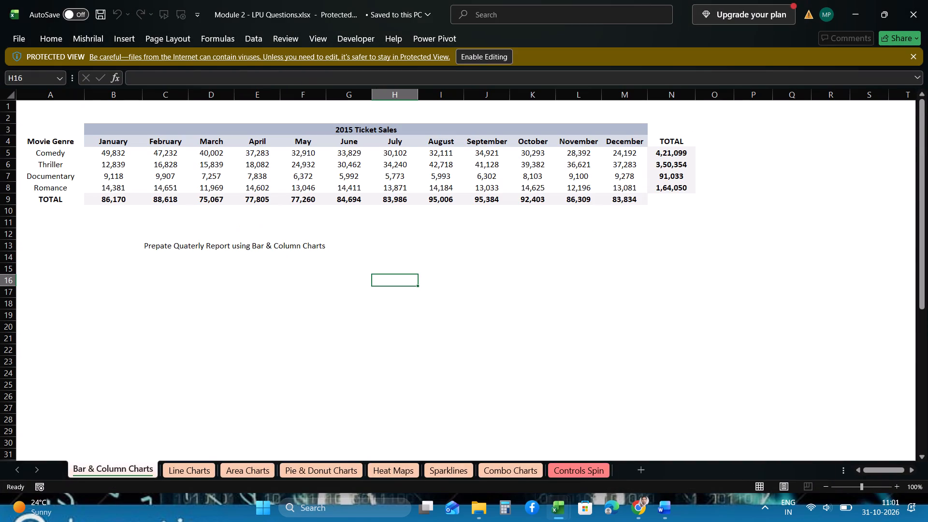
pyautogui.hscroll(1, 323, 259)
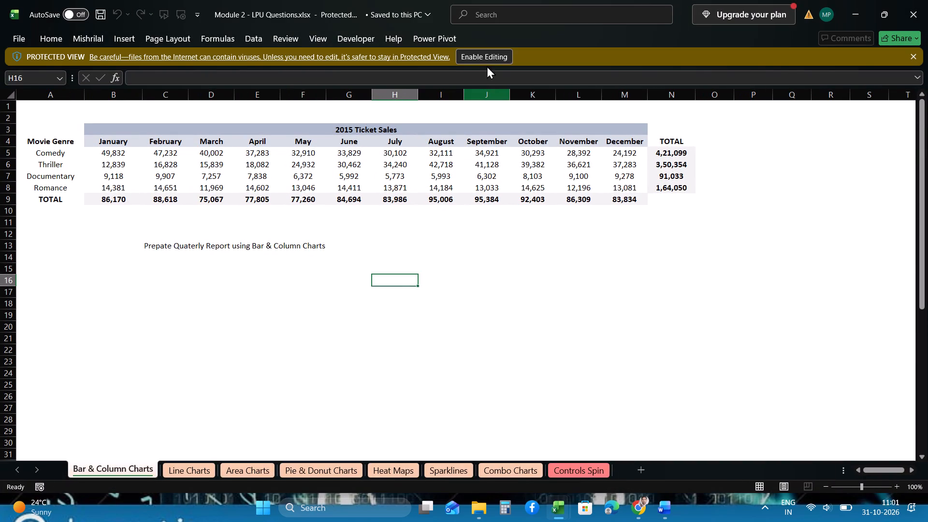
pyautogui.click(487, 55)
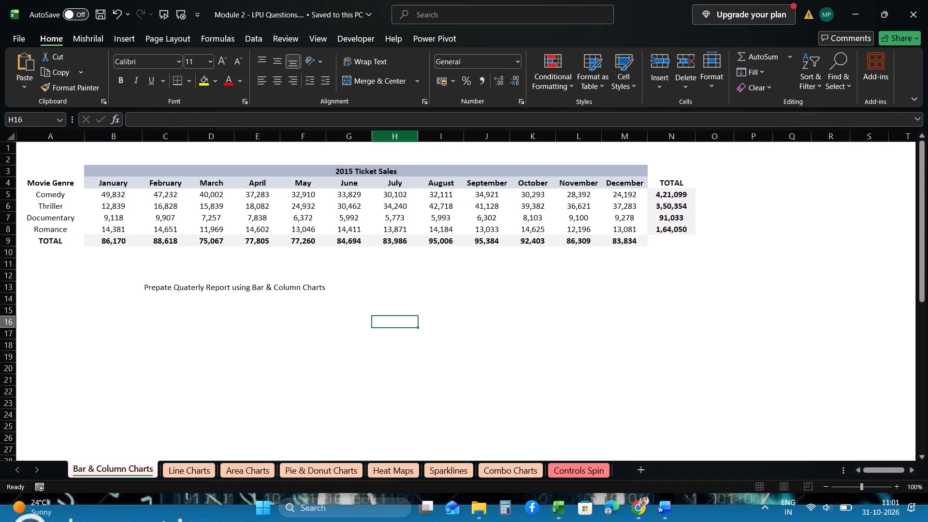
# Review the Line, Area and Pie & Donut Charts sheets, and examine the 2015 Ticket Sales table on the Bar & Column Charts sheet.
pyautogui.click(188, 471)
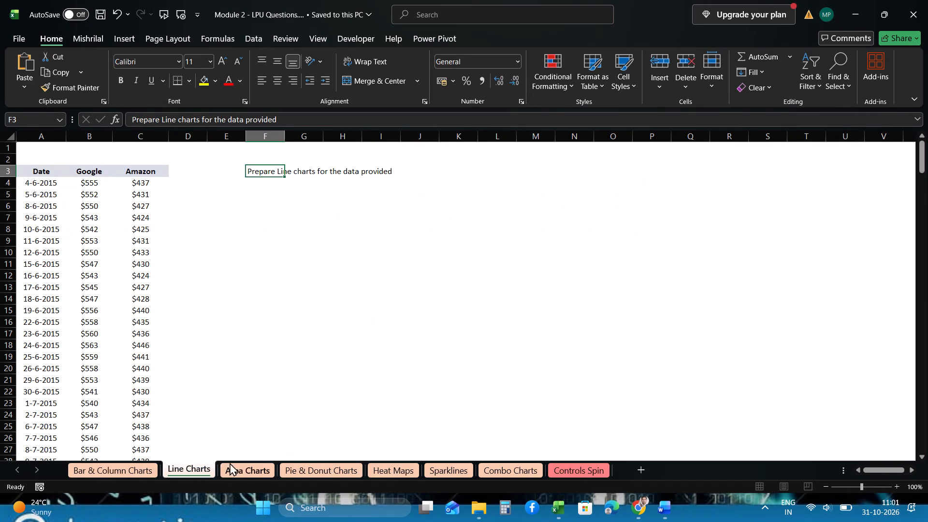
pyautogui.click(243, 463)
pyautogui.click(315, 464)
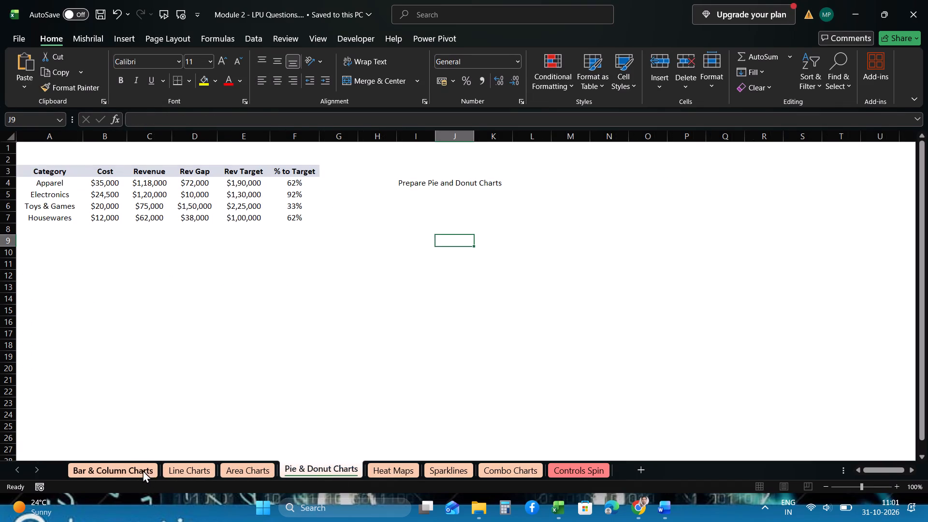
pyautogui.click(134, 468)
pyautogui.hscroll(1, 236, 333)
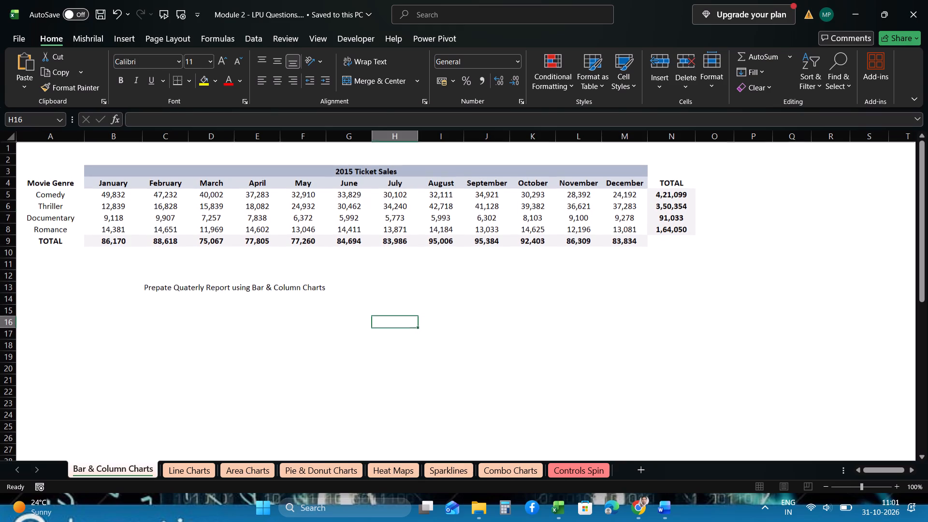
pyautogui.click(266, 211)
pyautogui.moveTo(237, 195); pyautogui.dragTo(294, 207)
pyautogui.click(281, 222)
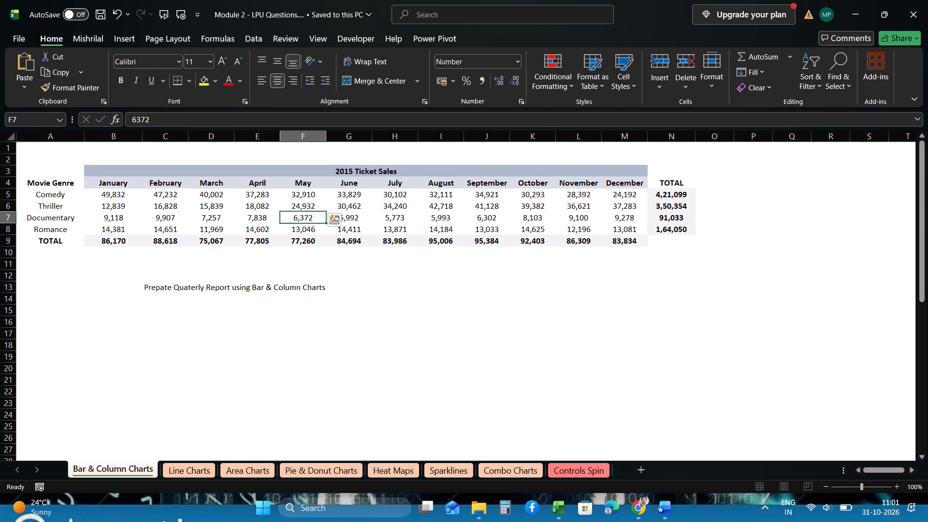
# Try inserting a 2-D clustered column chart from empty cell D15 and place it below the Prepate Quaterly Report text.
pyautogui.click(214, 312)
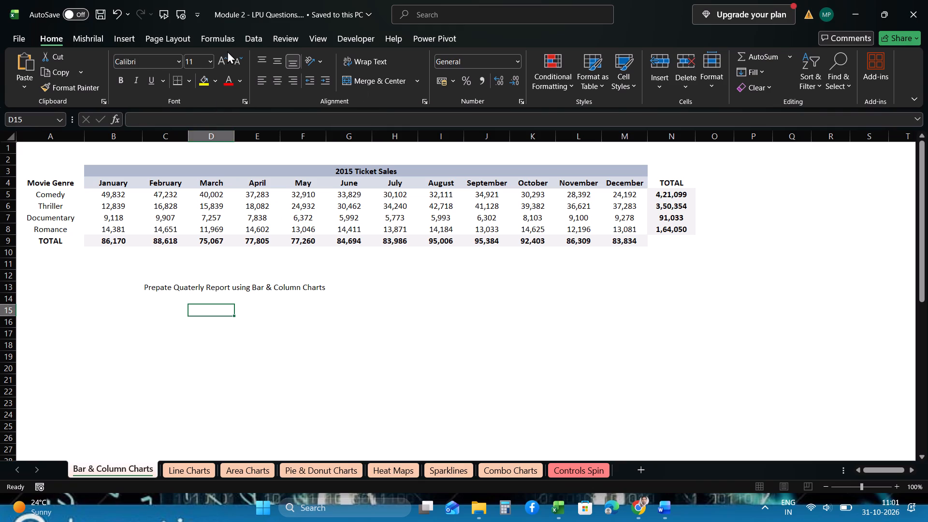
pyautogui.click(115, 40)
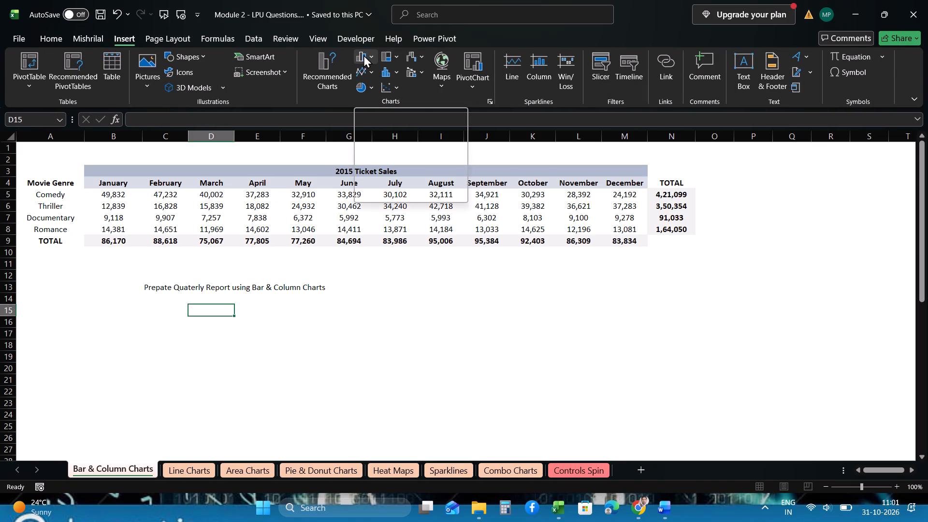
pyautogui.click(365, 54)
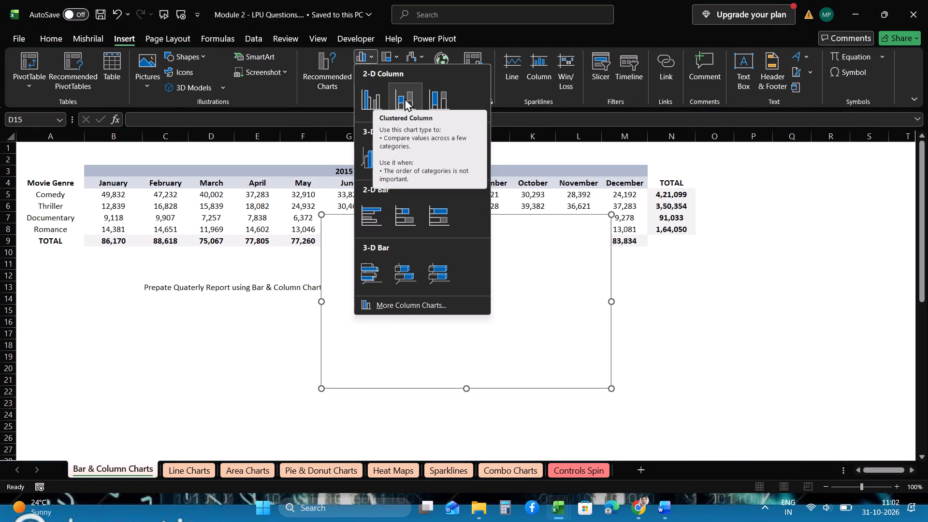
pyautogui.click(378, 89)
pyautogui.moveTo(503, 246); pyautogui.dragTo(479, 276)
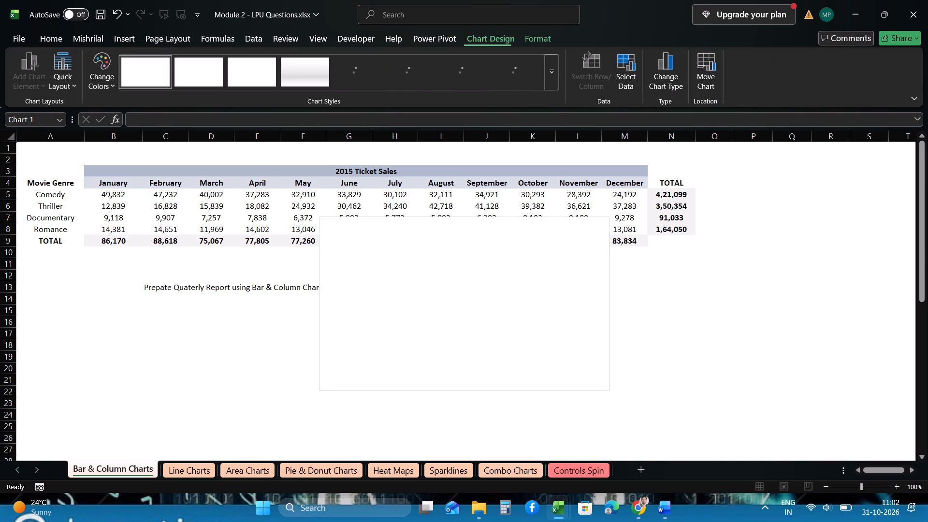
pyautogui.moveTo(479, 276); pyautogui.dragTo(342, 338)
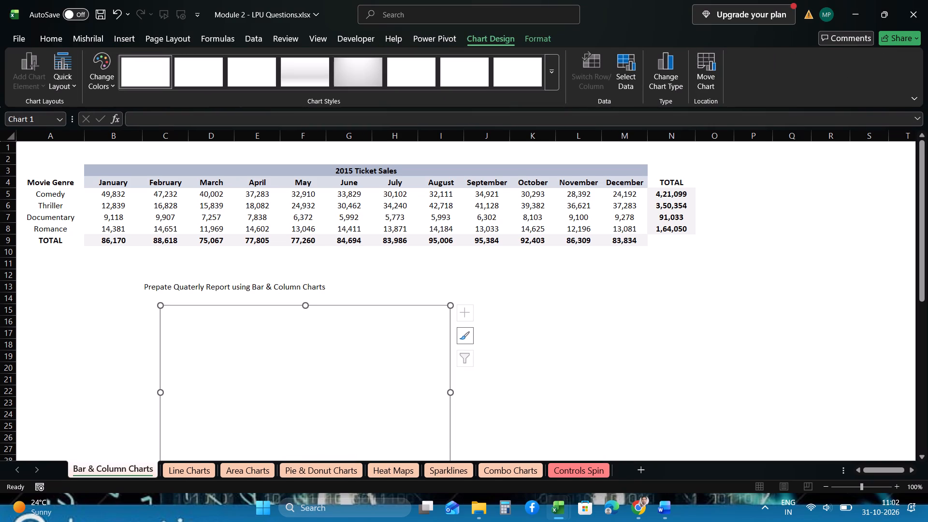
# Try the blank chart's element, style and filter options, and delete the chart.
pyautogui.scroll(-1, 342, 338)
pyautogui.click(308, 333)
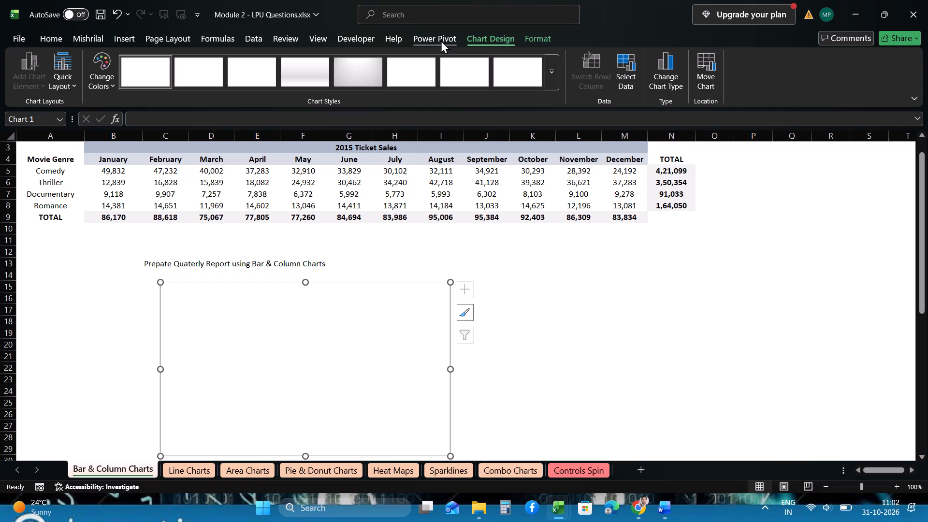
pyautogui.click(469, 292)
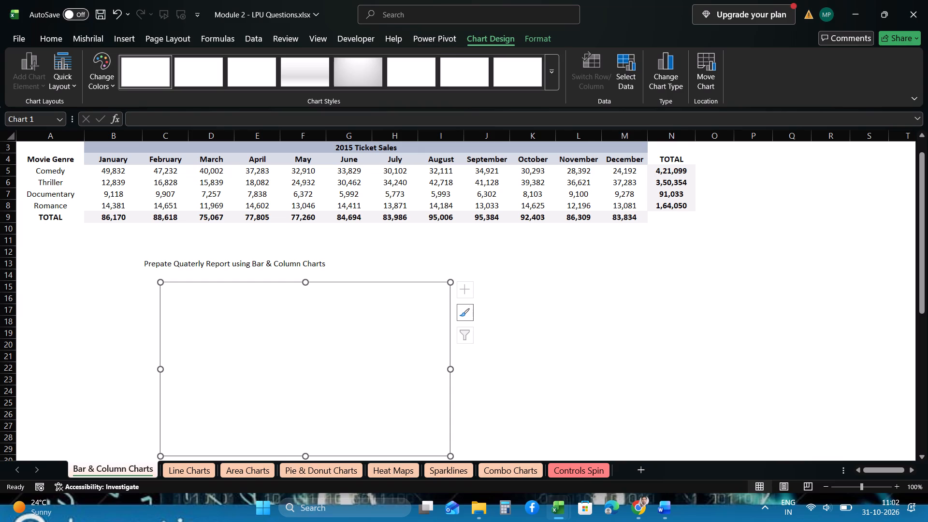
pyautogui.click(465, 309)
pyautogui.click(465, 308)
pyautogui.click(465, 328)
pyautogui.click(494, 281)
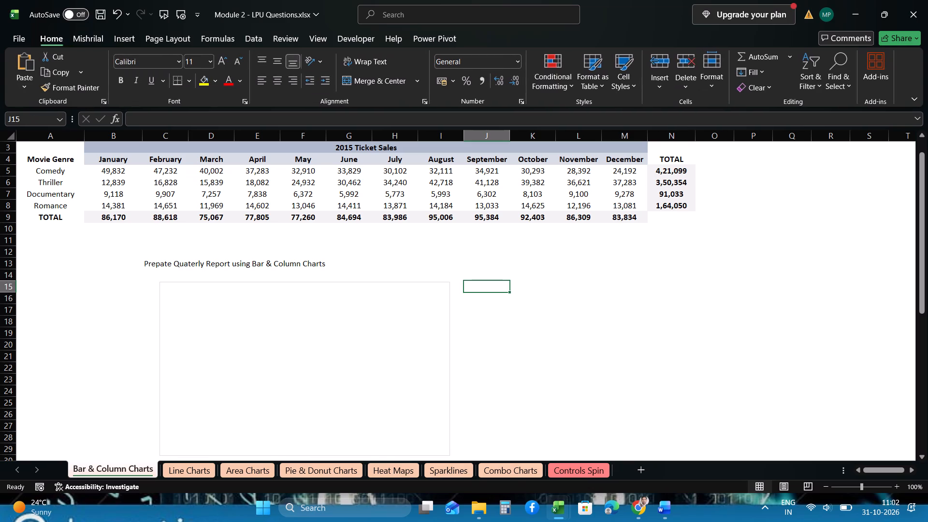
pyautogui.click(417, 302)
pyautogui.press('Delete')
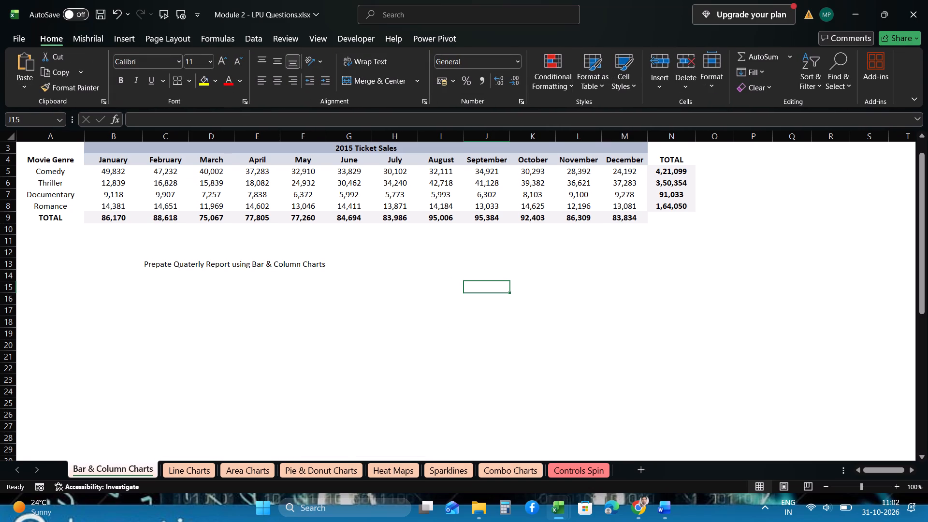
# Insert a 2-D clustered column chart of the 2015 Ticket Sales table, starting from Comedy cell A5, and place it below the Prepate Quaterly Report text.
pyautogui.hscroll(1, 321, 243)
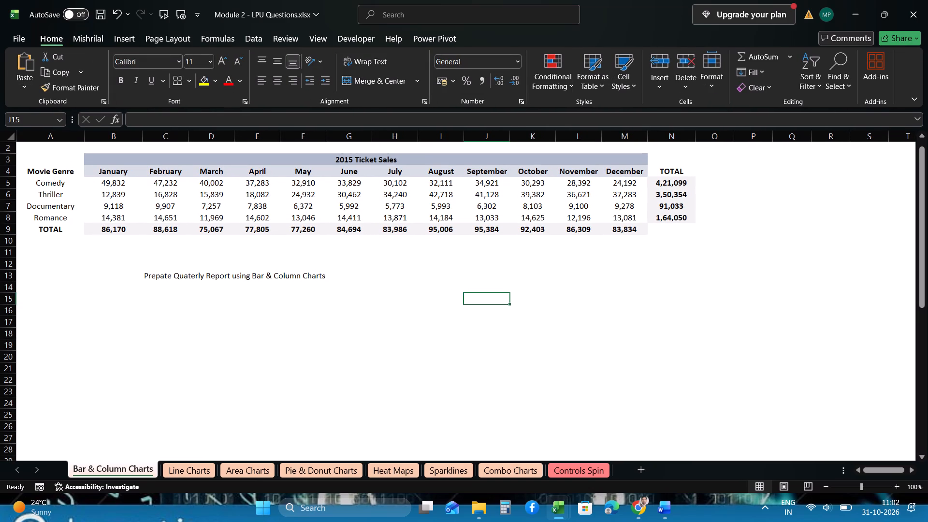
pyautogui.click(184, 185)
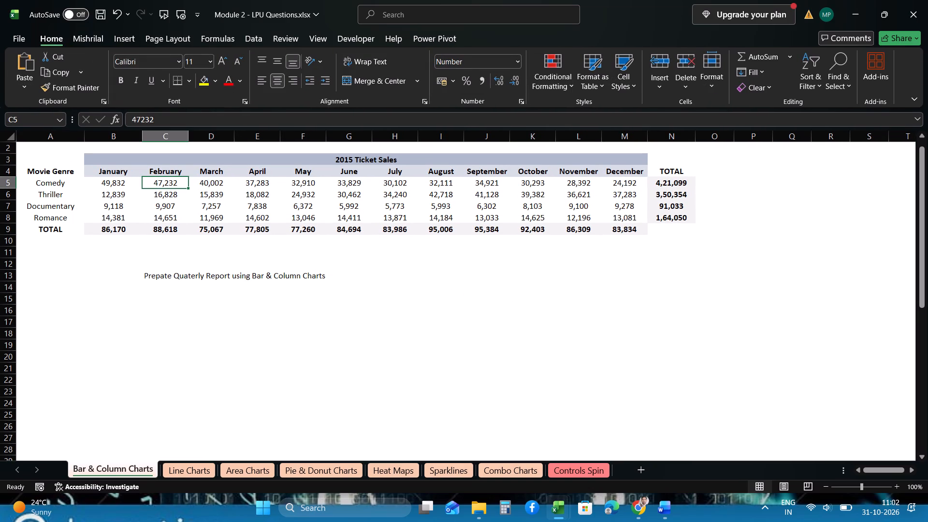
pyautogui.click(58, 184)
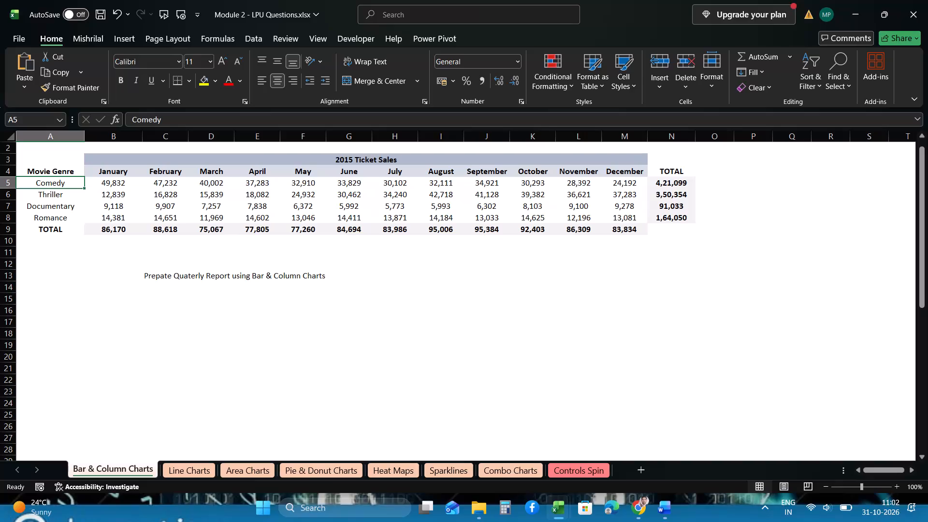
pyautogui.click(59, 194)
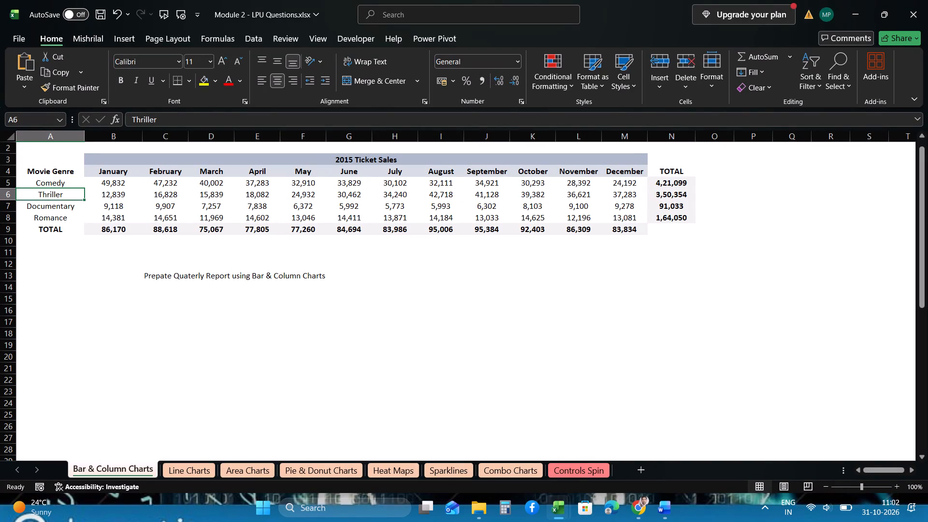
pyautogui.click(65, 185)
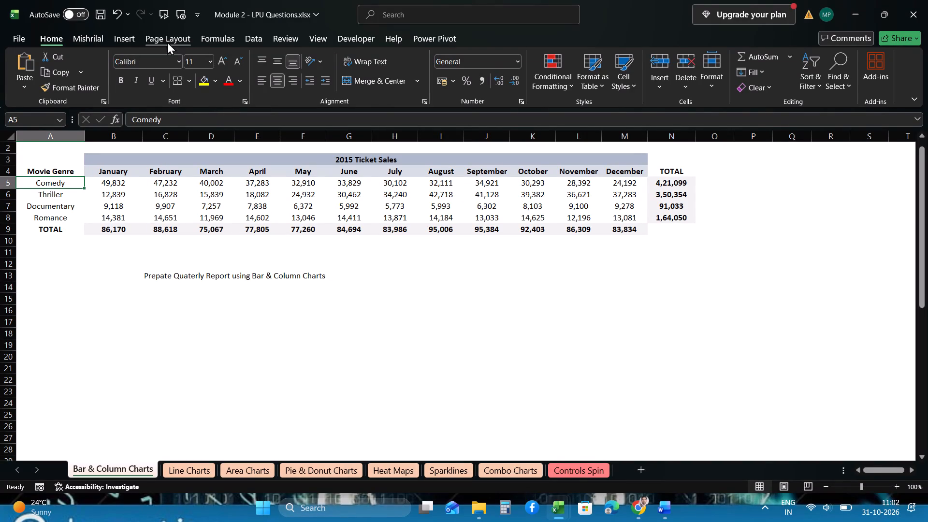
pyautogui.click(120, 39)
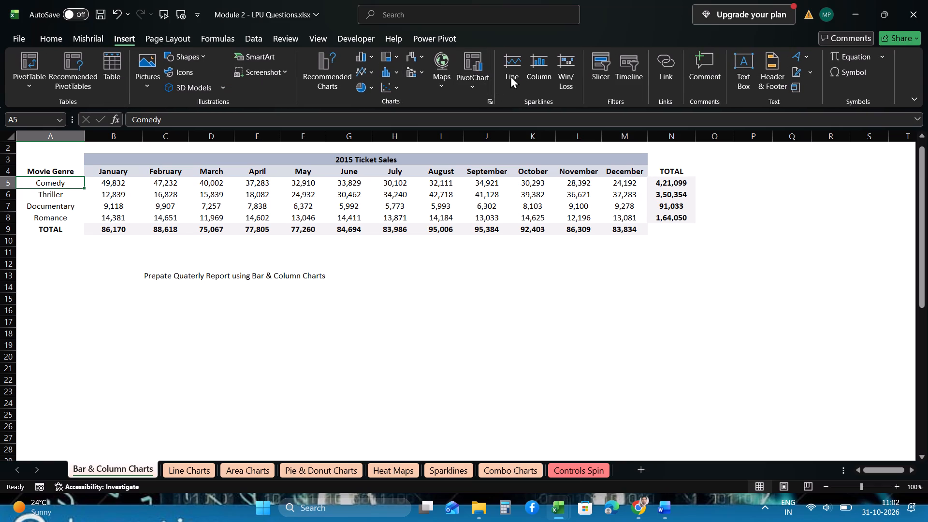
pyautogui.click(538, 71)
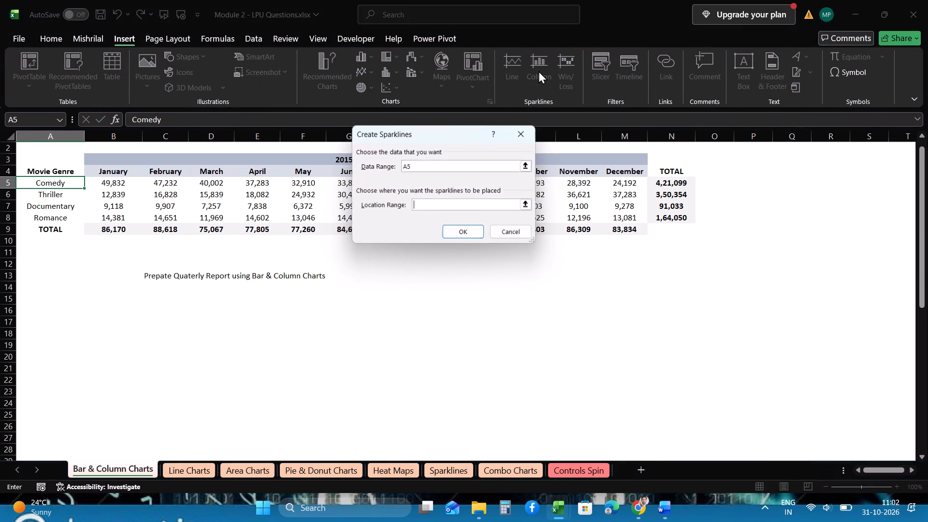
pyautogui.click(522, 130)
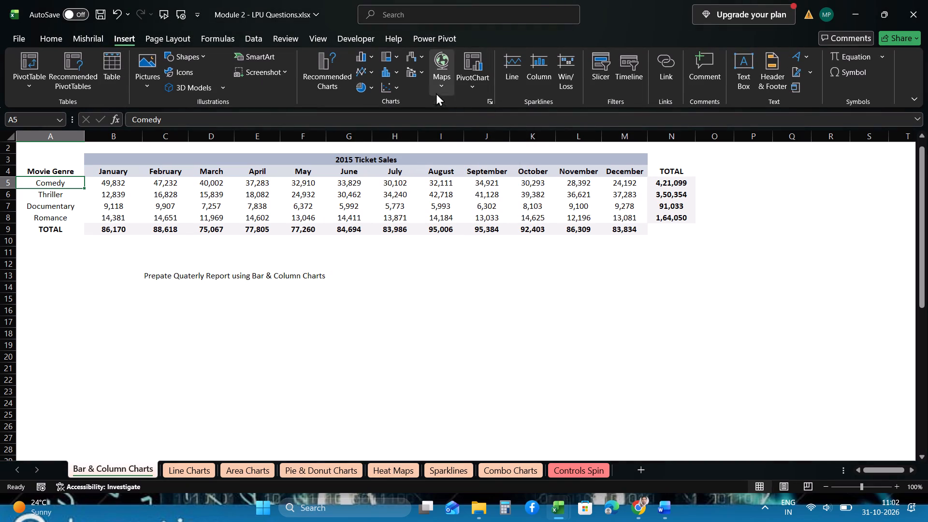
pyautogui.click(372, 58)
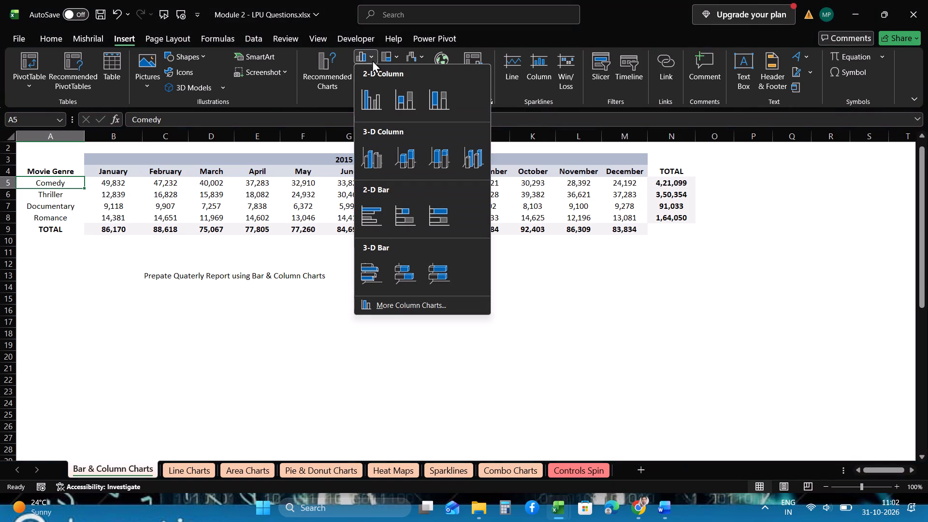
pyautogui.click(369, 106)
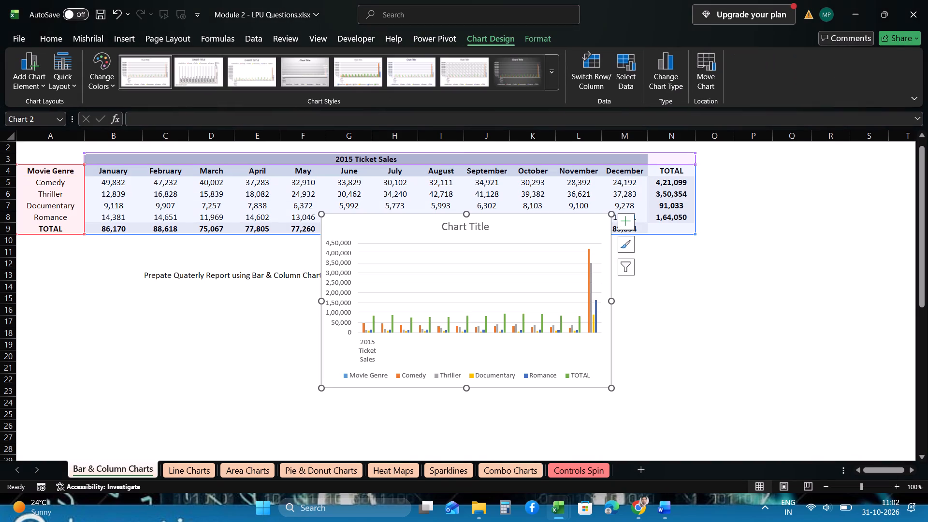
pyautogui.moveTo(439, 230); pyautogui.dragTo(350, 295)
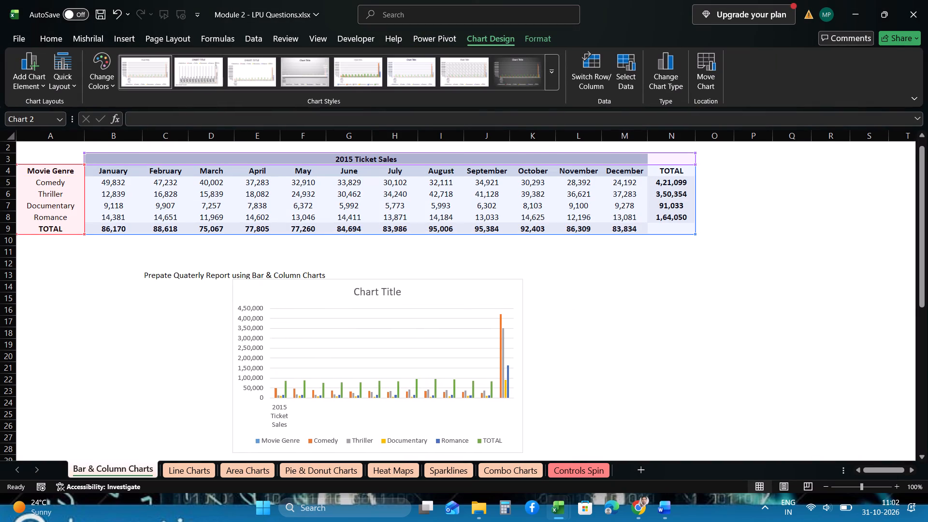
pyautogui.moveTo(350, 295); pyautogui.dragTo(350, 284)
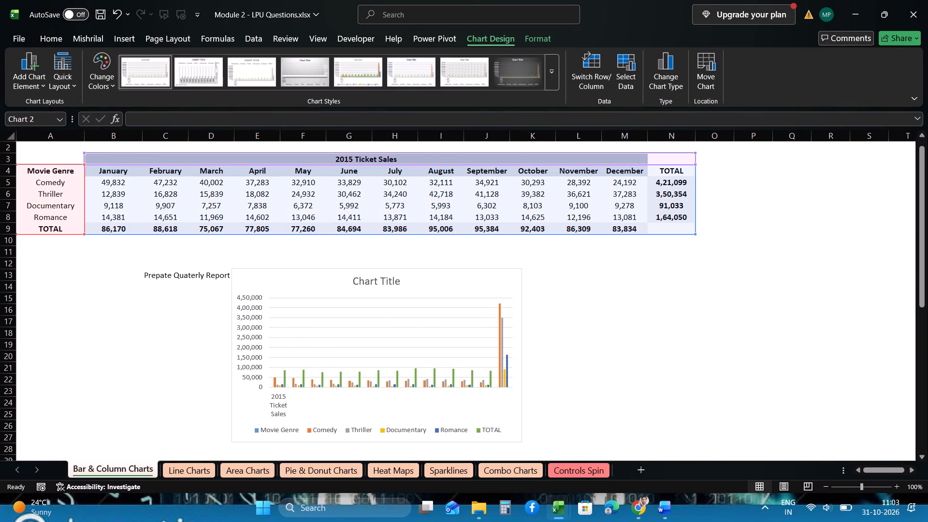
pyautogui.moveTo(350, 284); pyautogui.dragTo(218, 310)
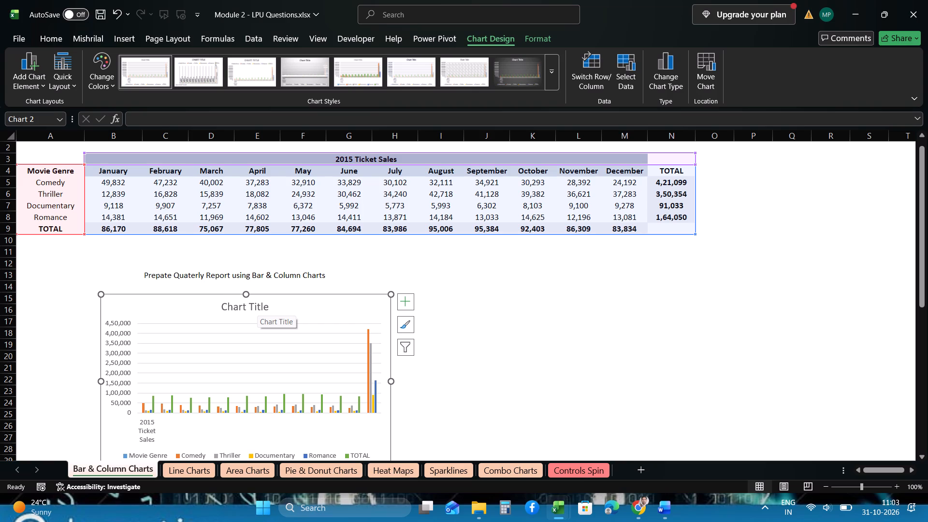
# Shift the chart title slightly toward the left side of the column chart.
pyautogui.moveTo(260, 307); pyautogui.dragTo(253, 307)
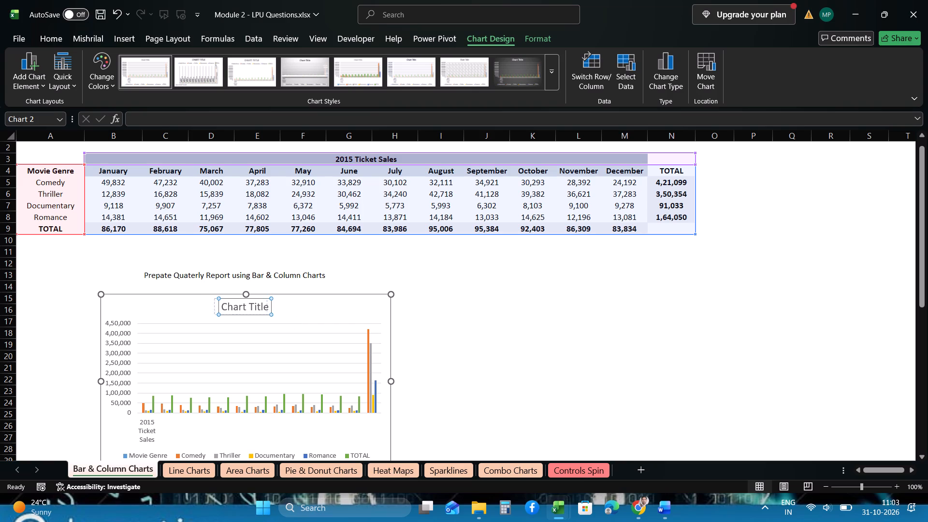
pyautogui.moveTo(253, 307); pyautogui.dragTo(246, 306)
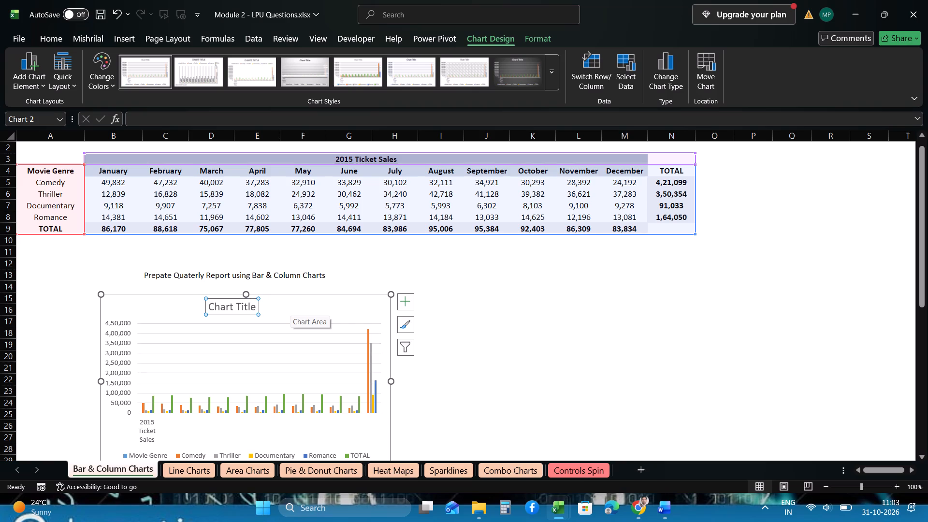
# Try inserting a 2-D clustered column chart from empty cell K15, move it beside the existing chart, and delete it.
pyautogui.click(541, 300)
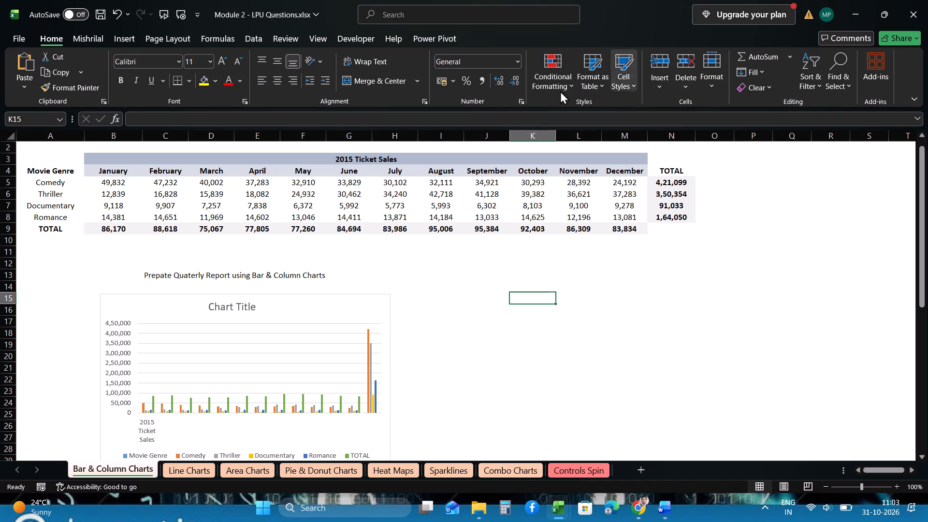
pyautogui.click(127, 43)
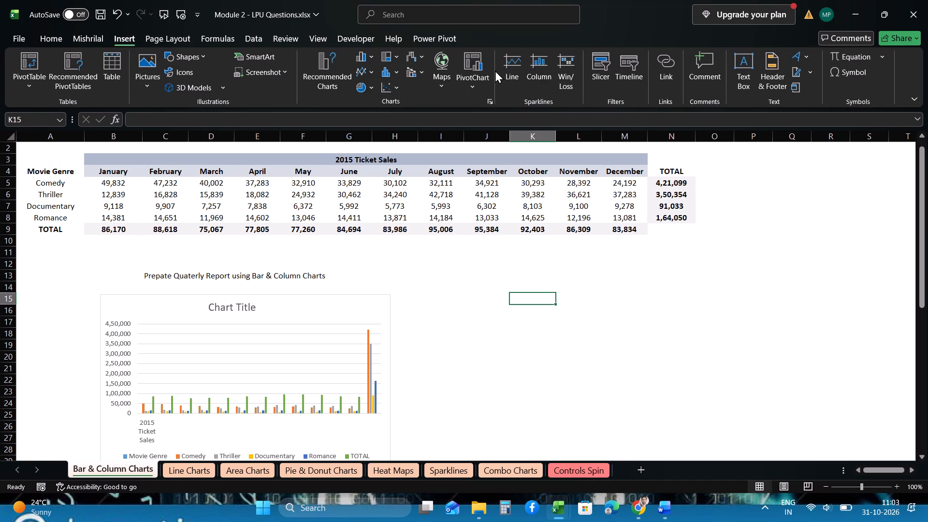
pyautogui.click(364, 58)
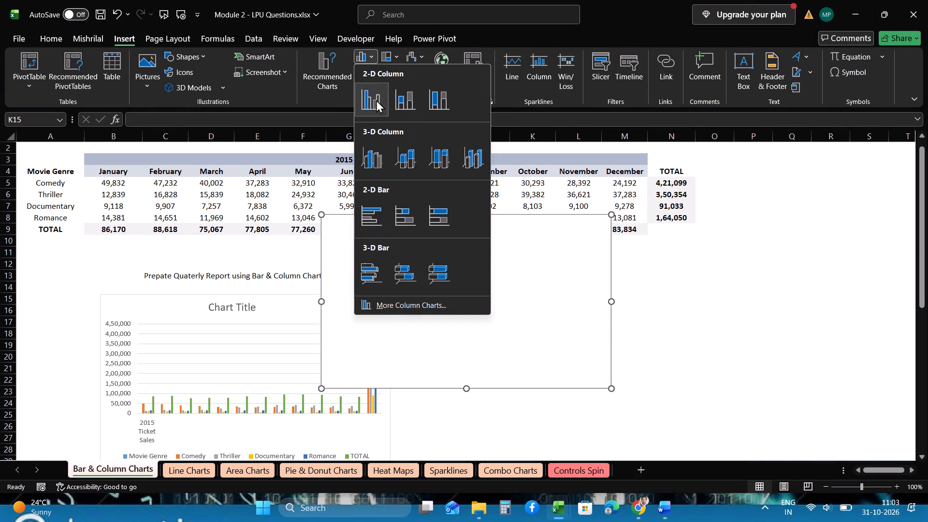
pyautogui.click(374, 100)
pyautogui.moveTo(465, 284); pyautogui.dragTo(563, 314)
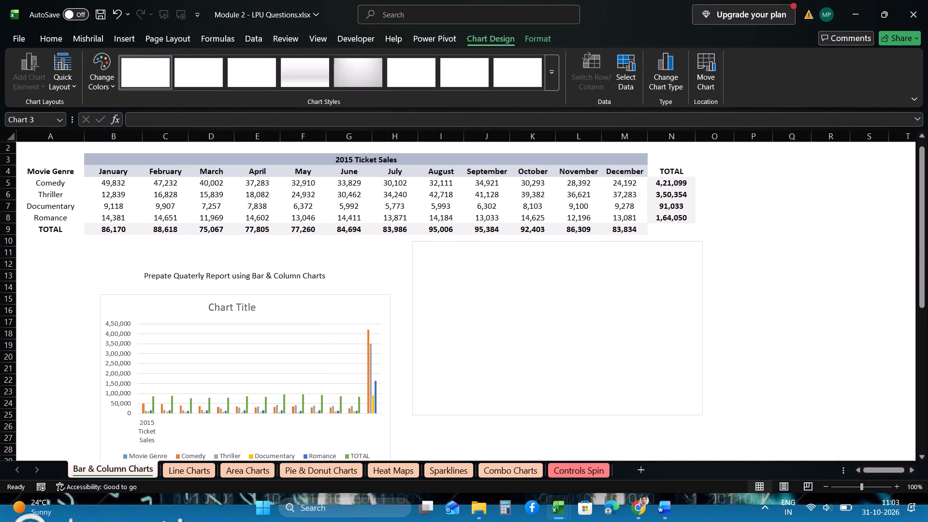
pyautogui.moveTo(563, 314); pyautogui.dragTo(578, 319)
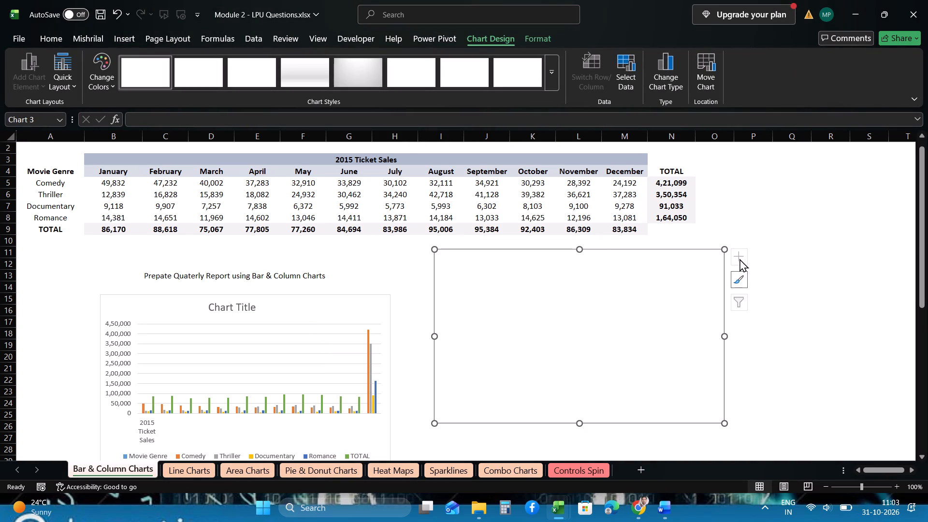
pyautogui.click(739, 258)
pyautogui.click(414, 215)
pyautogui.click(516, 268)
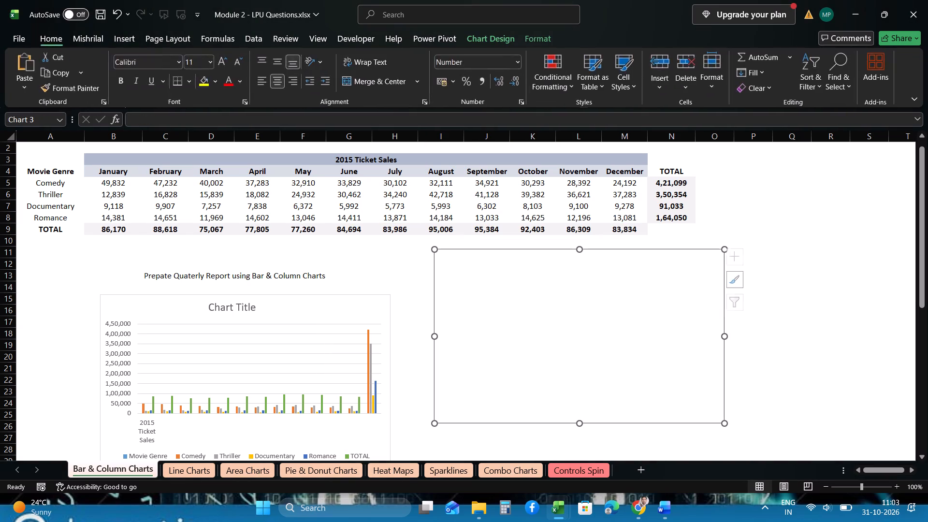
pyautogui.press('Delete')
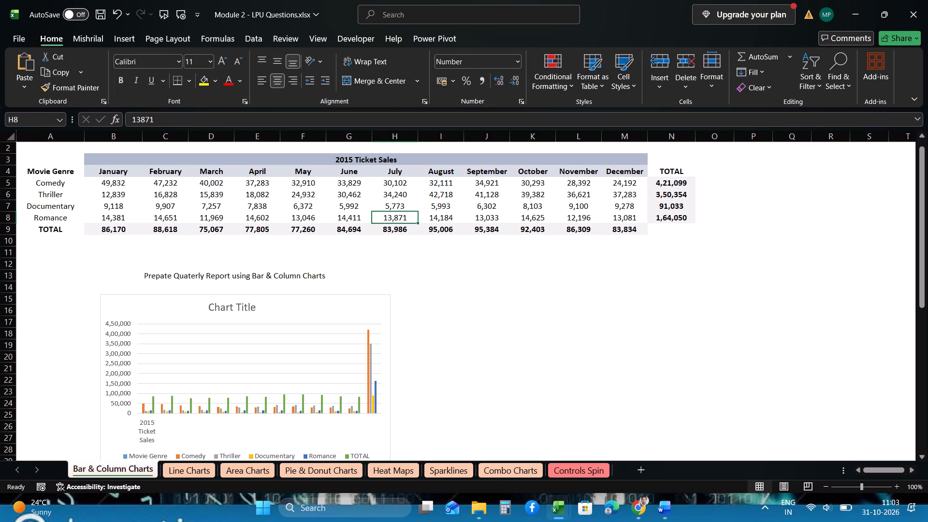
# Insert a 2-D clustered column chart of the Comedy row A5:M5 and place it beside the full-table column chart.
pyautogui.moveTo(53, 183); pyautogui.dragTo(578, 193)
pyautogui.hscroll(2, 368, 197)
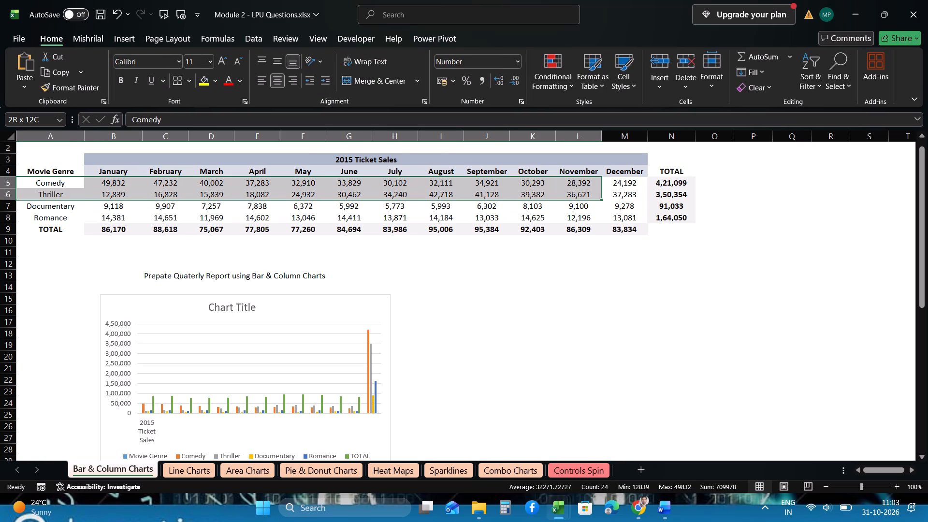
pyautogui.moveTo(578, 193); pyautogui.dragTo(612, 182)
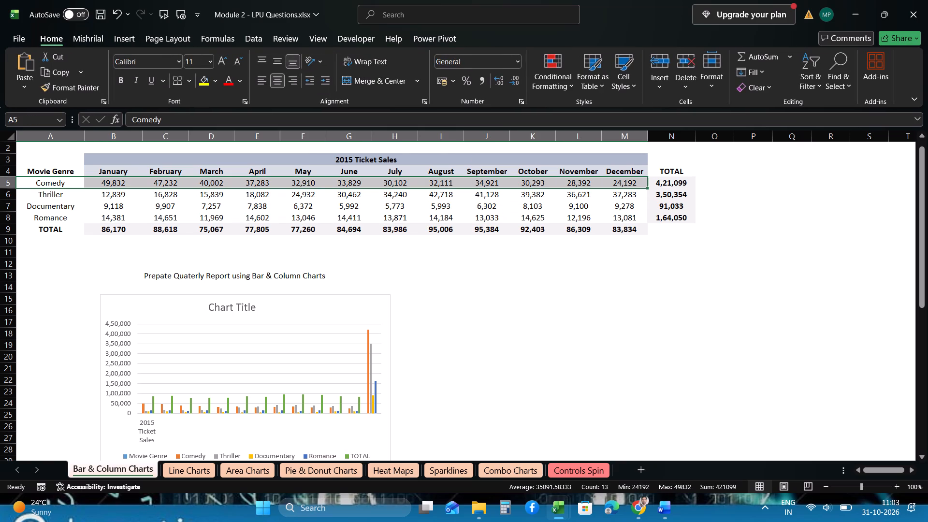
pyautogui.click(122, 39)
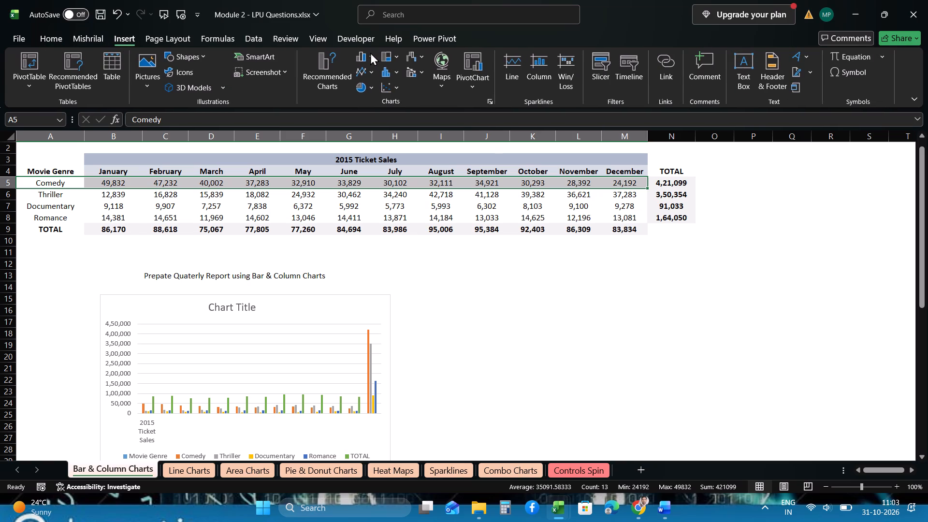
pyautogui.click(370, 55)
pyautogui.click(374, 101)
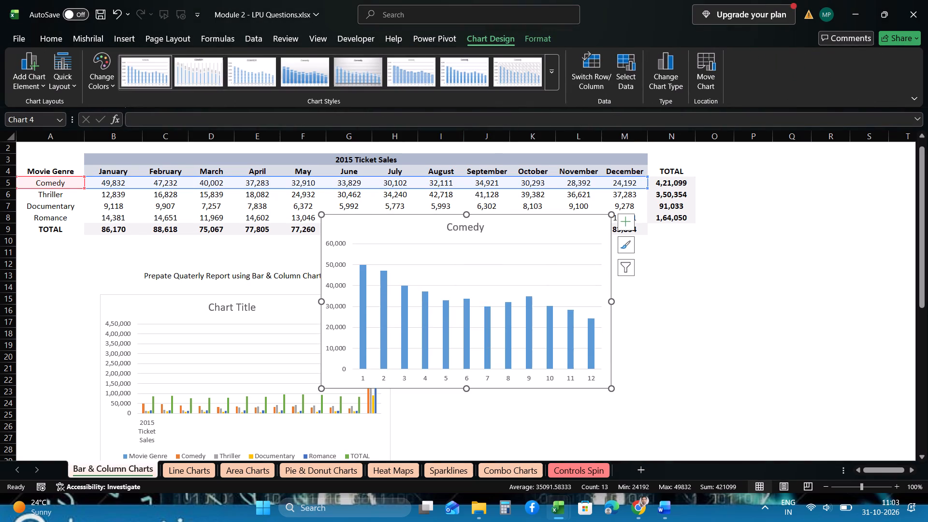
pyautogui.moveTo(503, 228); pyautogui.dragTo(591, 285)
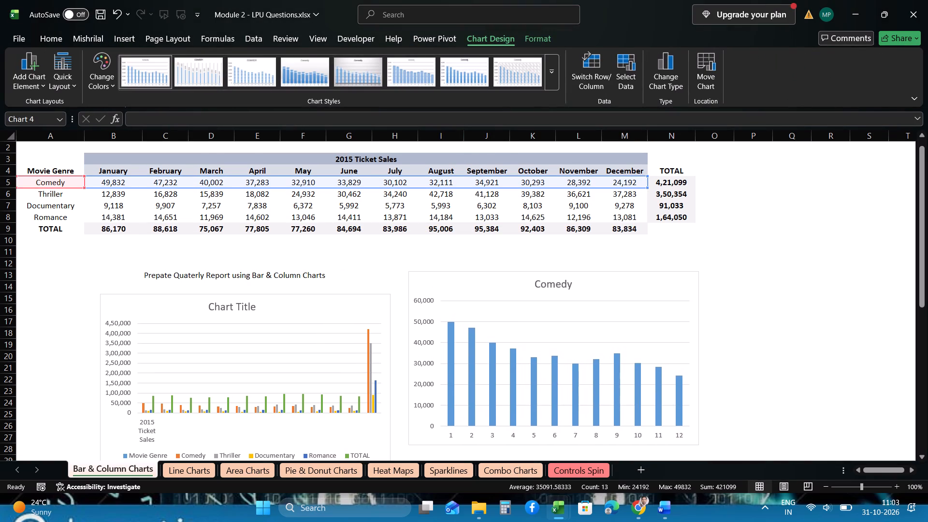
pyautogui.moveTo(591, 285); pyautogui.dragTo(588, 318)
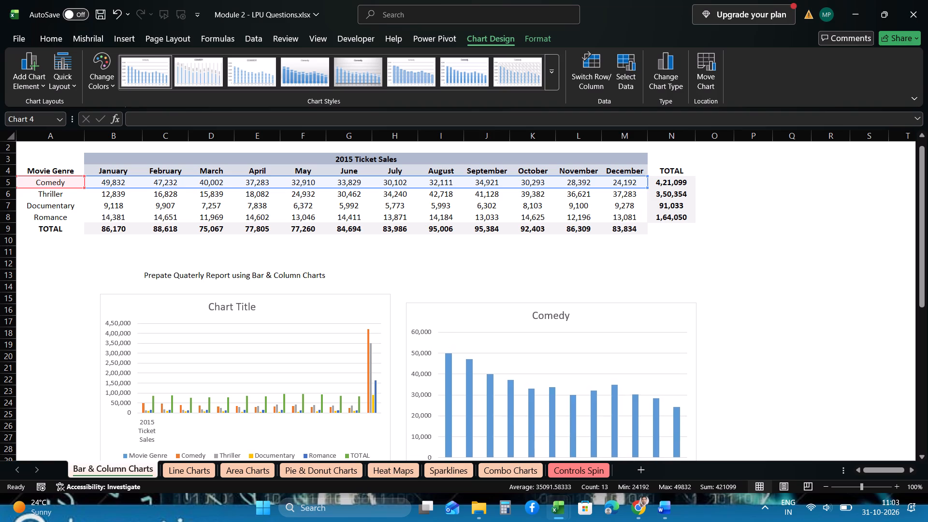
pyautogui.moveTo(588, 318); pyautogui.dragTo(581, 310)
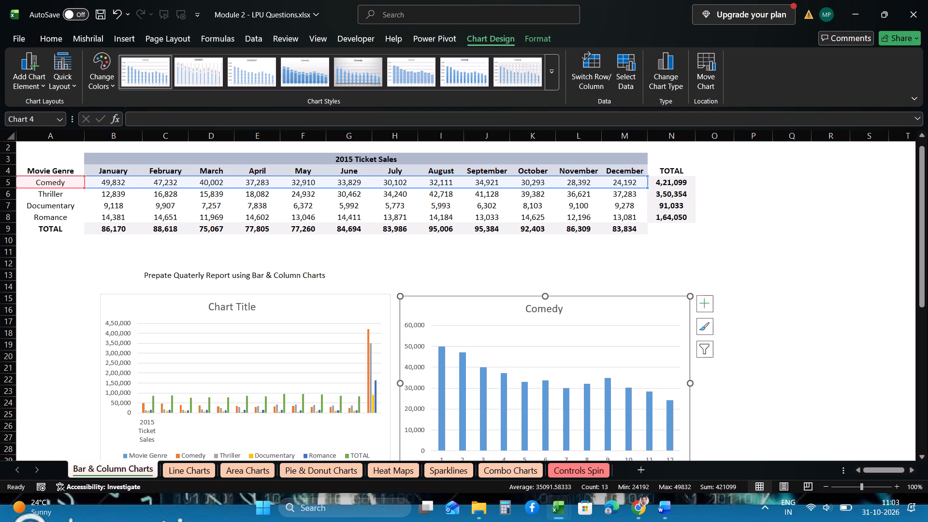
# Delete the column chart of the whole 2015 Ticket Sales table.
pyautogui.click(338, 310)
pyautogui.press('Delete')
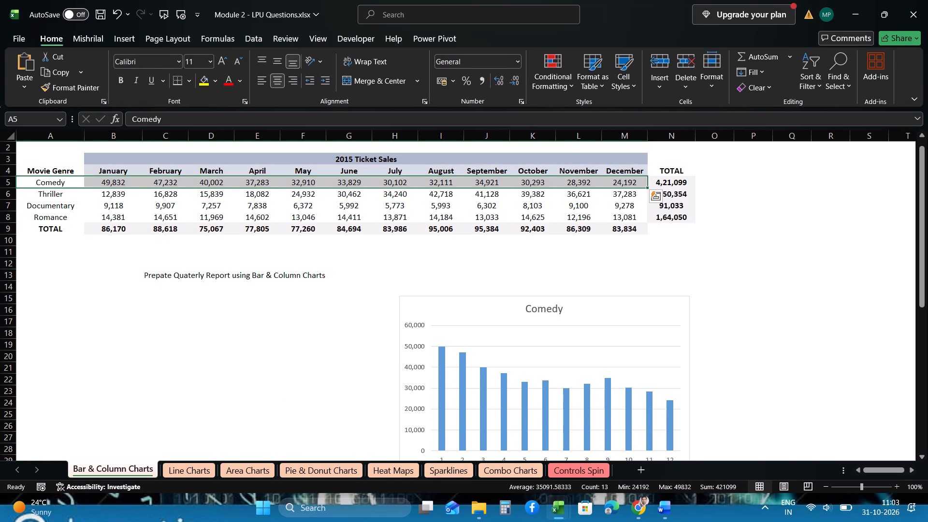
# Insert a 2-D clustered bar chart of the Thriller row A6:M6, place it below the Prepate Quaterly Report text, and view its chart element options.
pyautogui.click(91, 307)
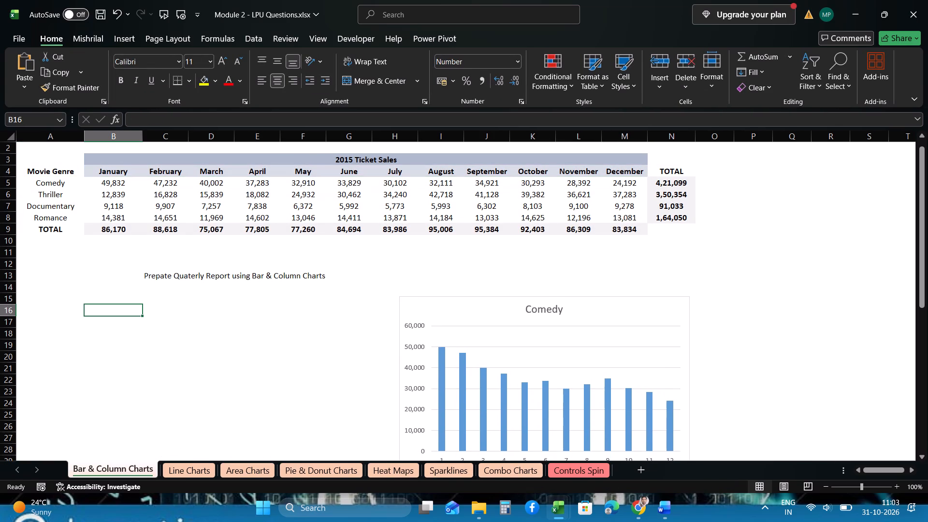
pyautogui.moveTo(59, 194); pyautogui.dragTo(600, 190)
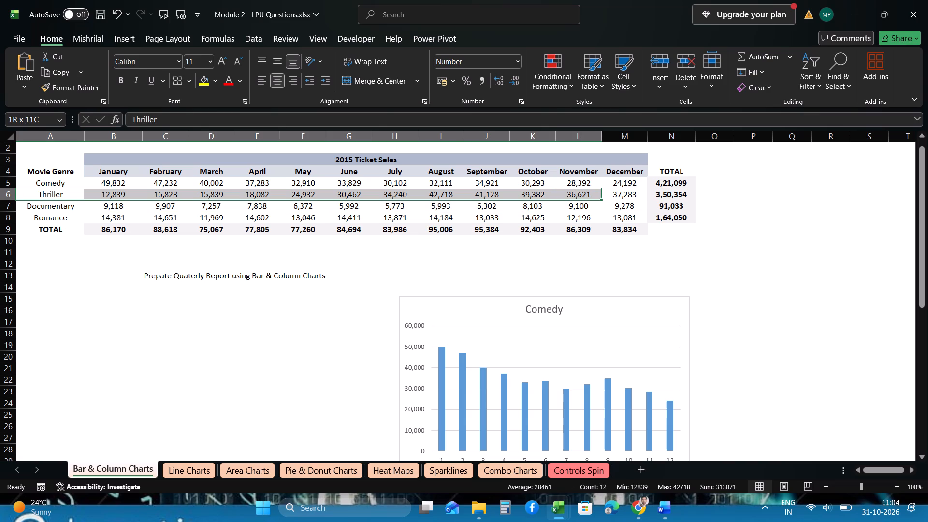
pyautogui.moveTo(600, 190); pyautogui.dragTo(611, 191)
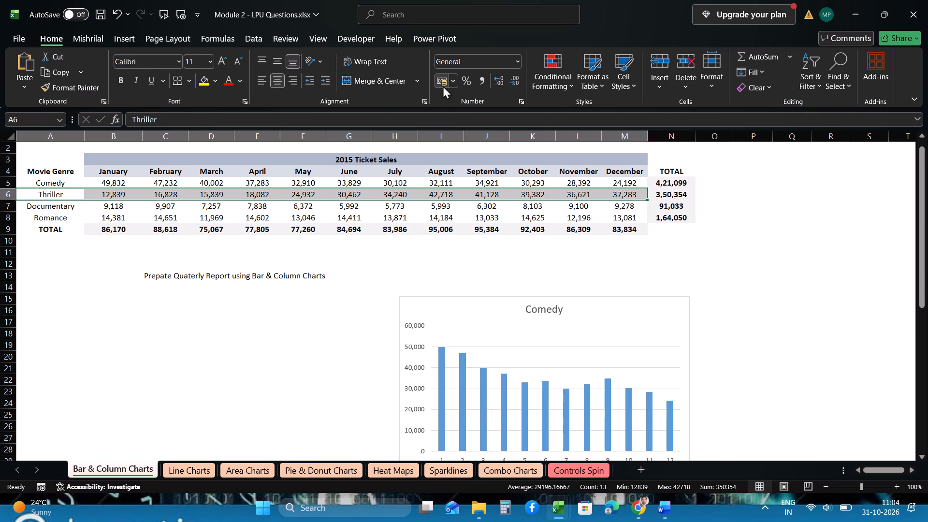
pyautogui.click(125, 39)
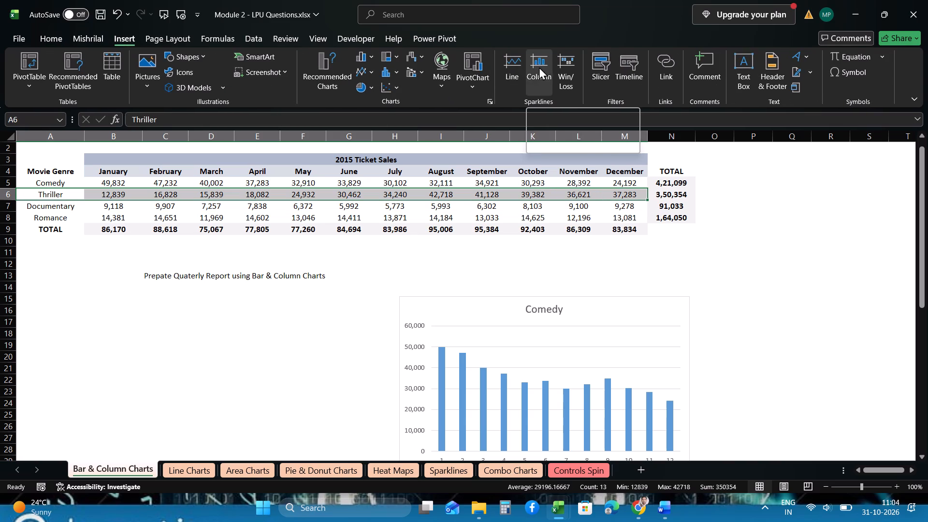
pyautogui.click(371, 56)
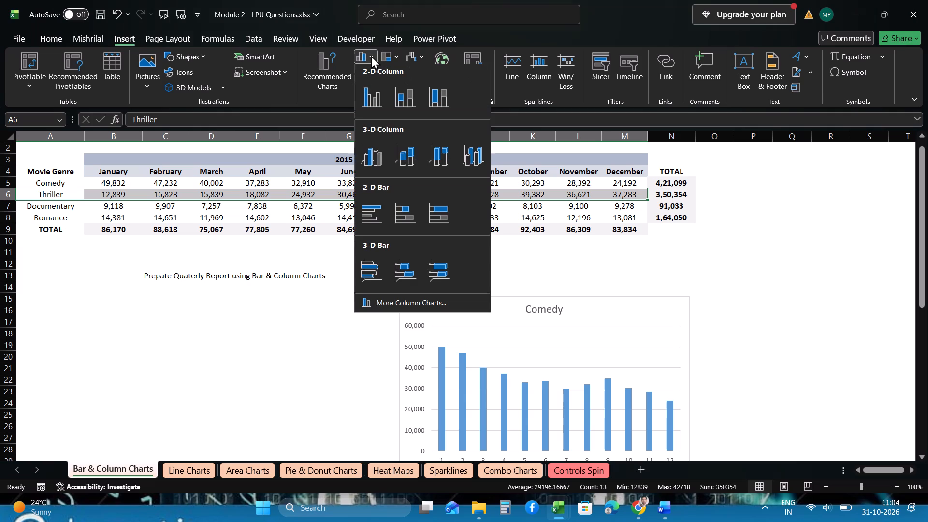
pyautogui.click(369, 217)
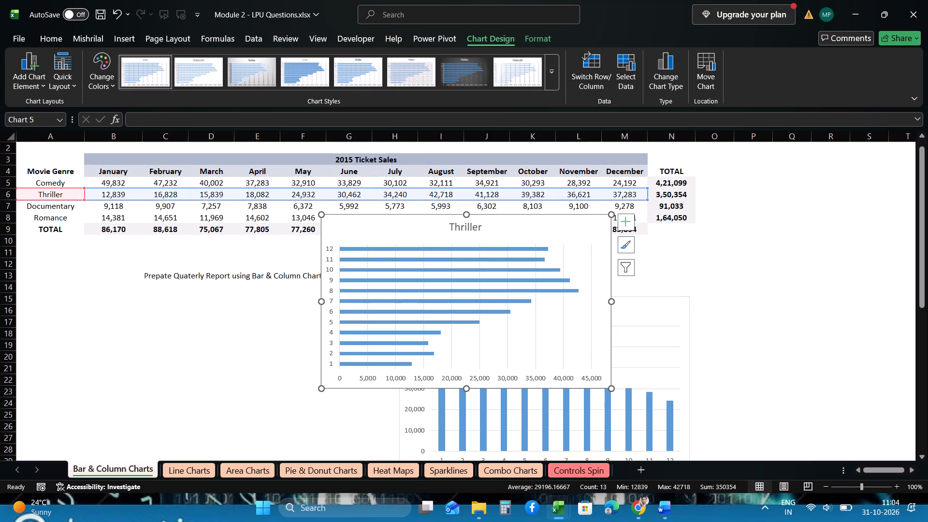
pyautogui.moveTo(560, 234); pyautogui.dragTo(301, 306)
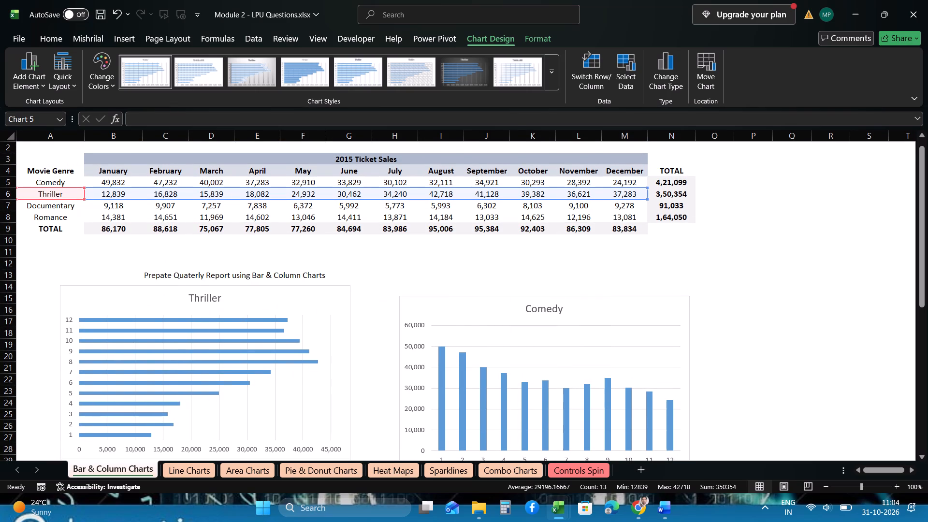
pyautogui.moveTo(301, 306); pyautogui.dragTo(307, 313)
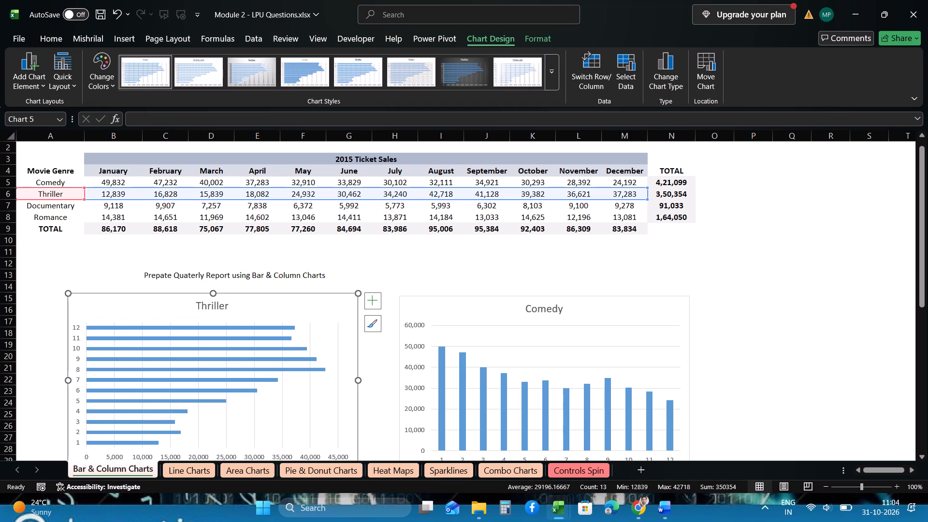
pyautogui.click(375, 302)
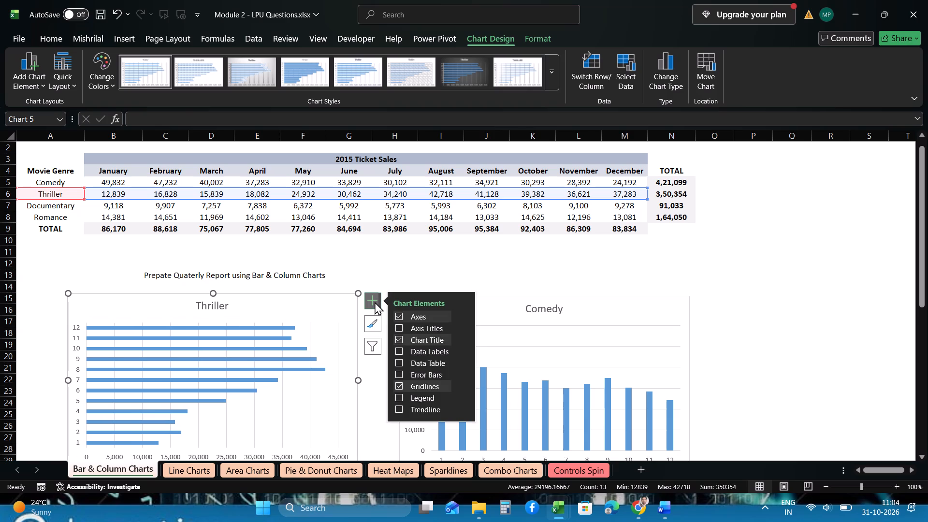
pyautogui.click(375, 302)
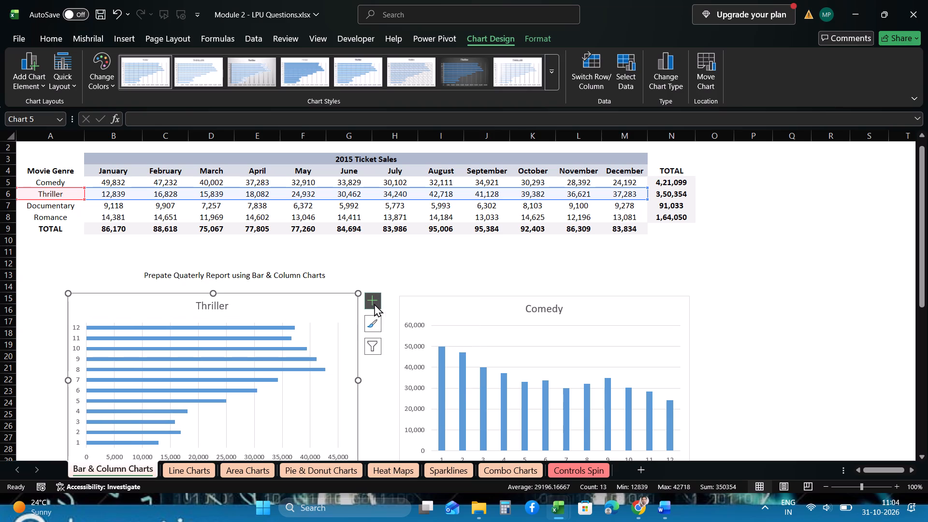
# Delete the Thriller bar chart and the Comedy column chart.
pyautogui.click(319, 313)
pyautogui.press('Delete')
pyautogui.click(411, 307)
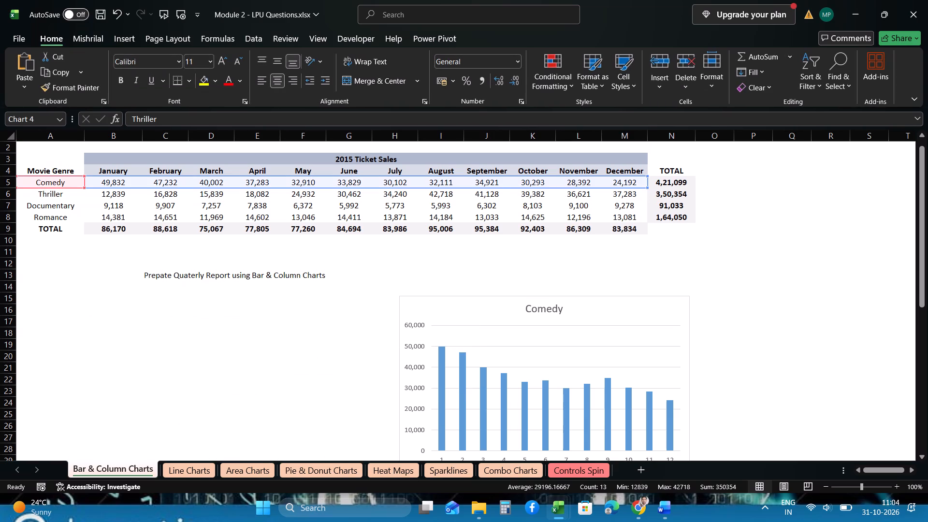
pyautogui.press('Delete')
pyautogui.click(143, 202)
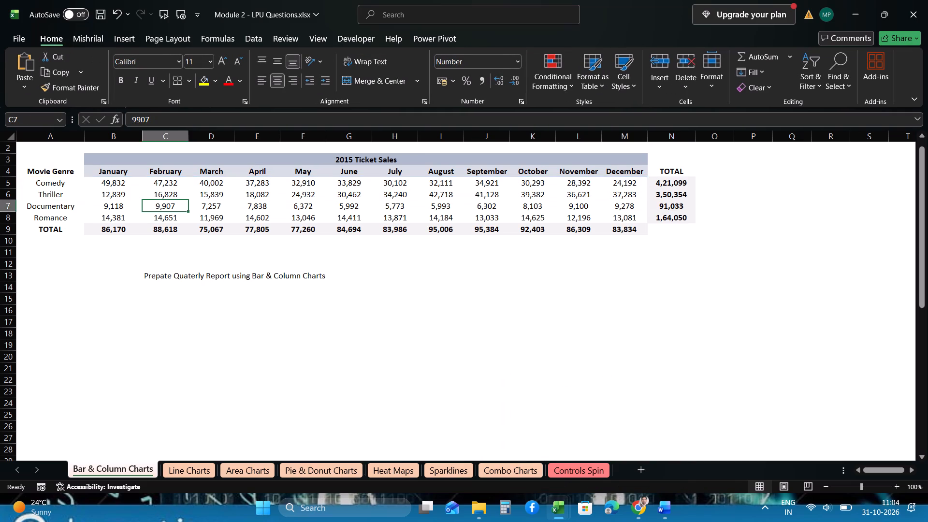
# Insert a 2-D clustered column chart of the month headers and Comedy row, A4:M5, and place it below the Prepate Quaterly Report text.
pyautogui.moveTo(50, 171); pyautogui.dragTo(200, 182)
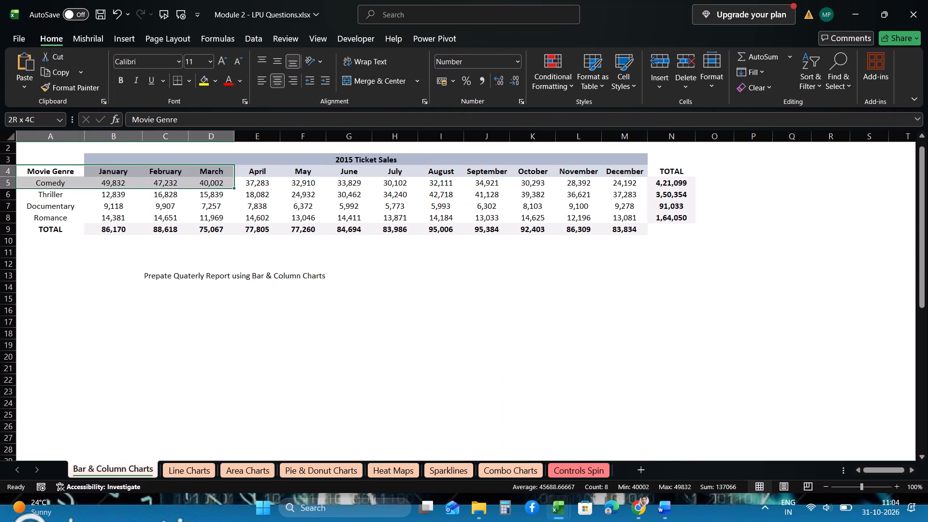
pyautogui.moveTo(200, 182); pyautogui.dragTo(618, 176)
pyautogui.hscroll(1, 396, 176)
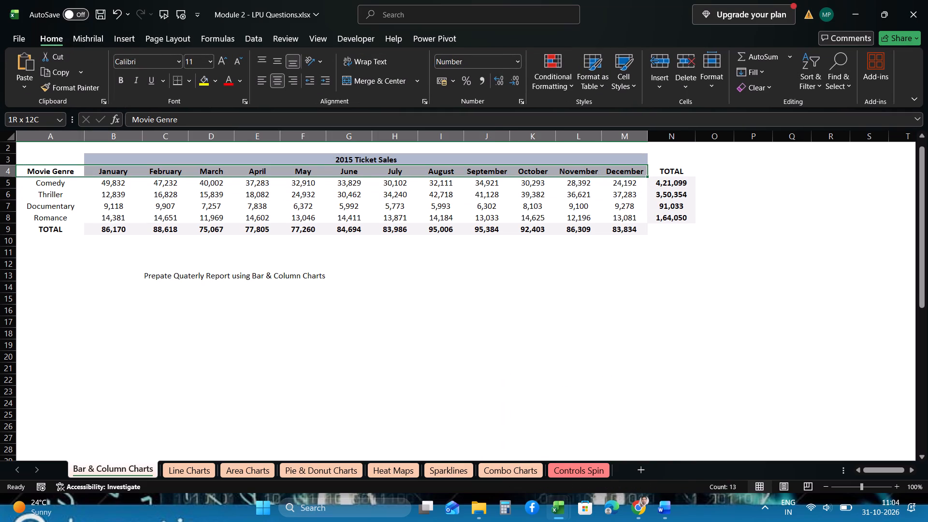
pyautogui.hscroll(1, 618, 176)
pyautogui.moveTo(618, 176); pyautogui.dragTo(624, 184)
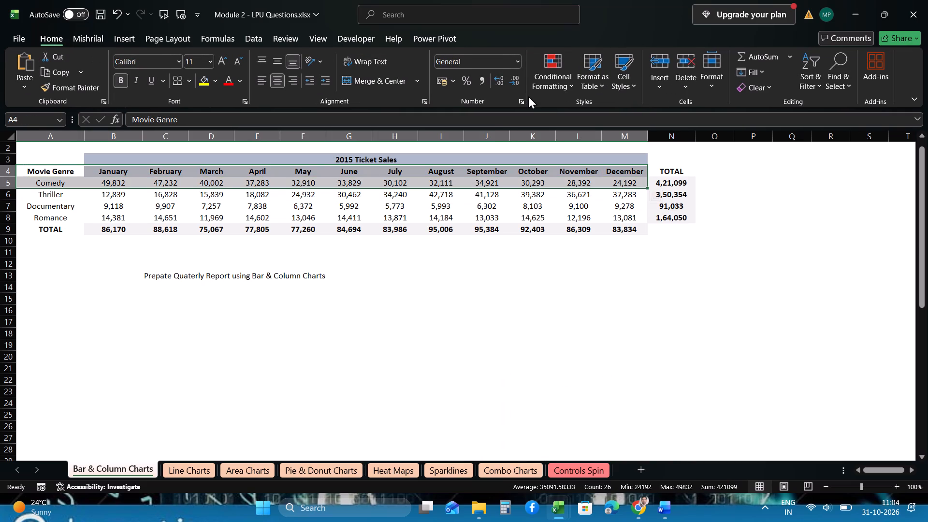
pyautogui.click(129, 38)
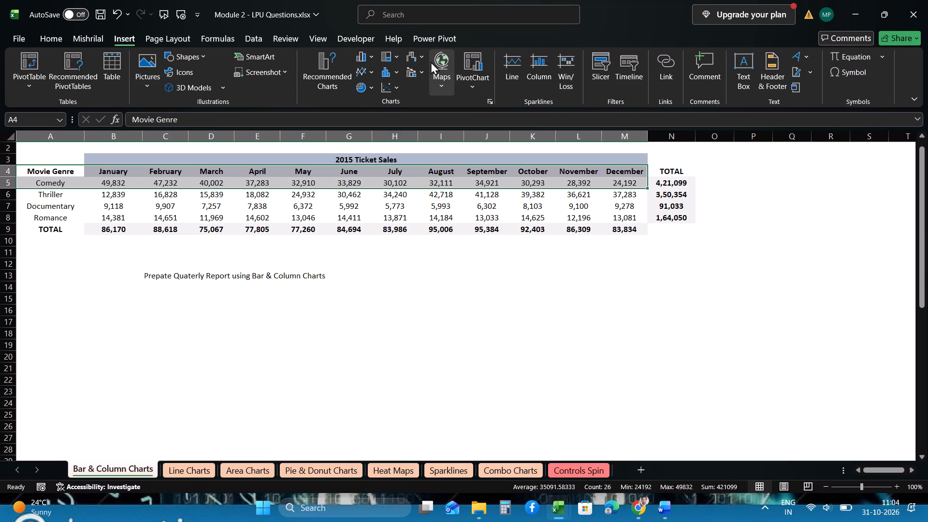
pyautogui.click(368, 58)
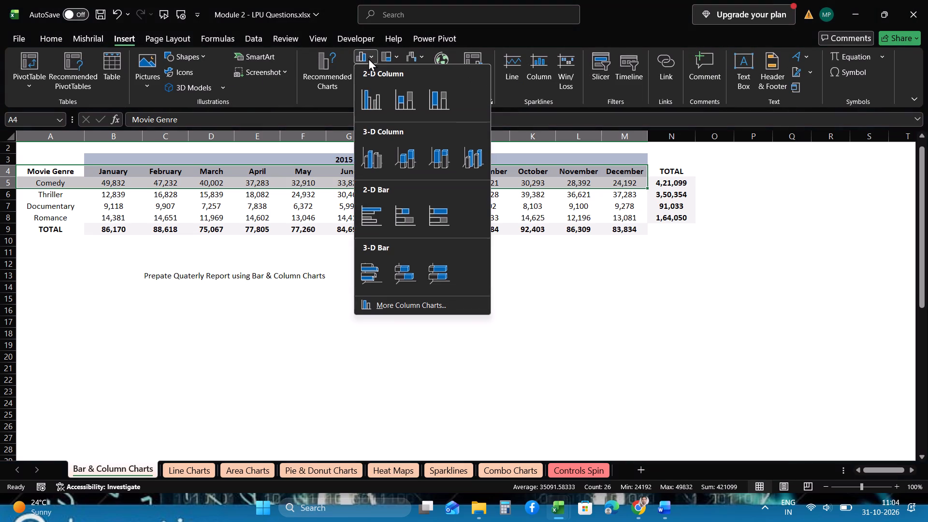
pyautogui.click(374, 101)
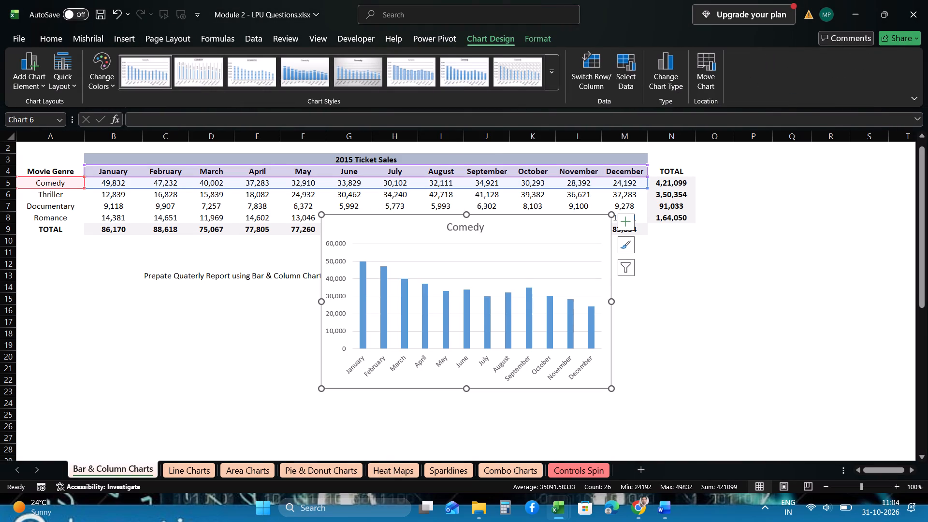
pyautogui.click(465, 227)
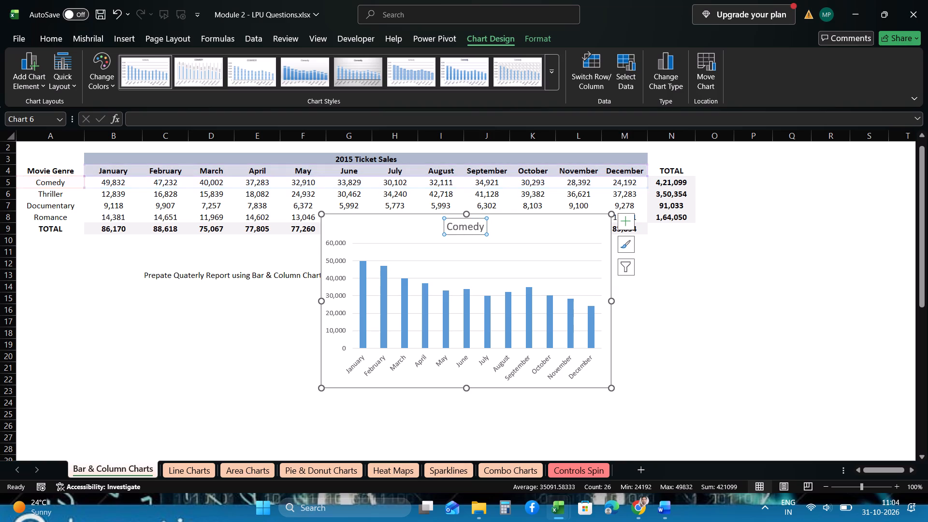
pyautogui.moveTo(519, 229); pyautogui.dragTo(238, 317)
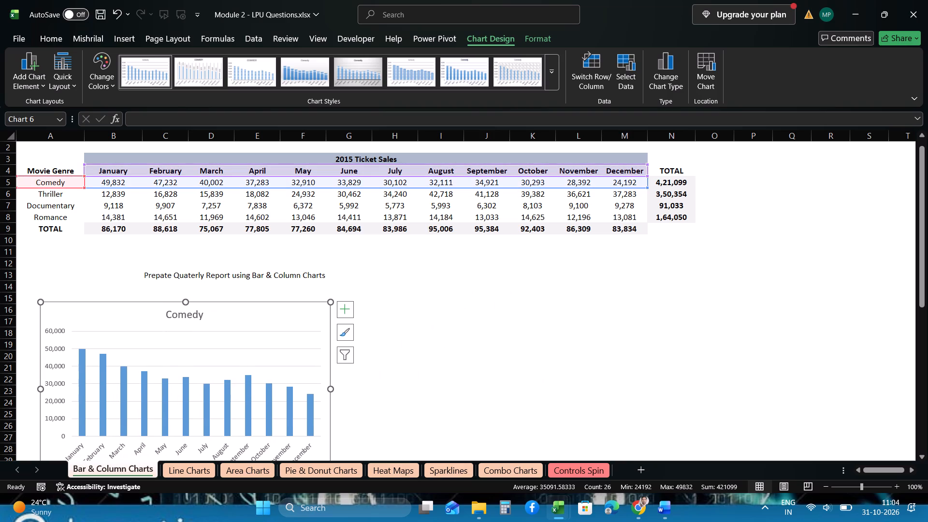
# Insert a 3-D clustered column chart of the month headers, Comedy and Thriller rows, A4:M6, and place it beside the Comedy chart.
pyautogui.click(417, 335)
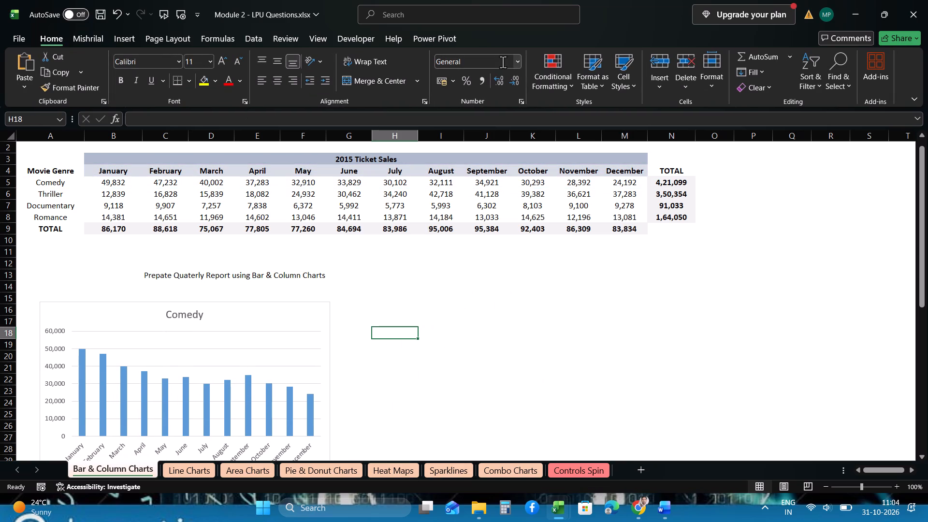
pyautogui.click(58, 194)
pyautogui.moveTo(52, 172); pyautogui.dragTo(461, 187)
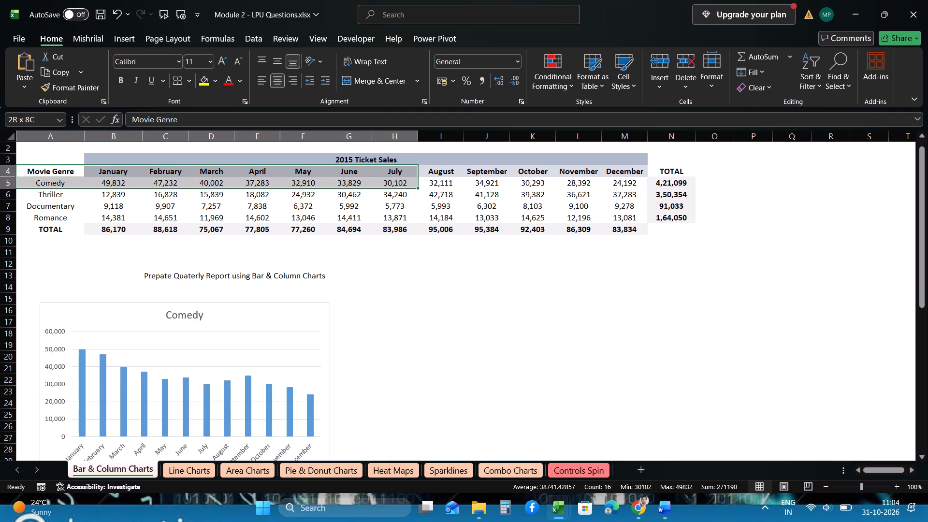
pyautogui.moveTo(461, 187); pyautogui.dragTo(623, 190)
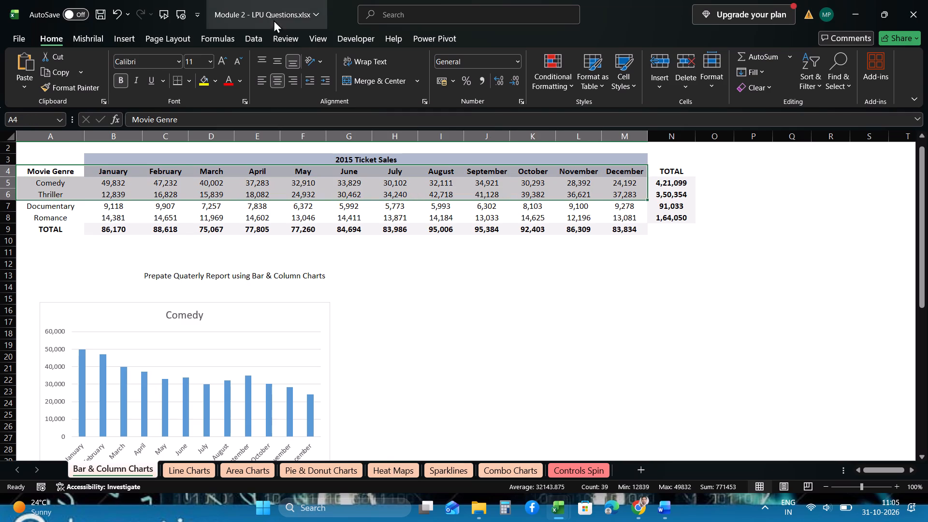
pyautogui.click(114, 35)
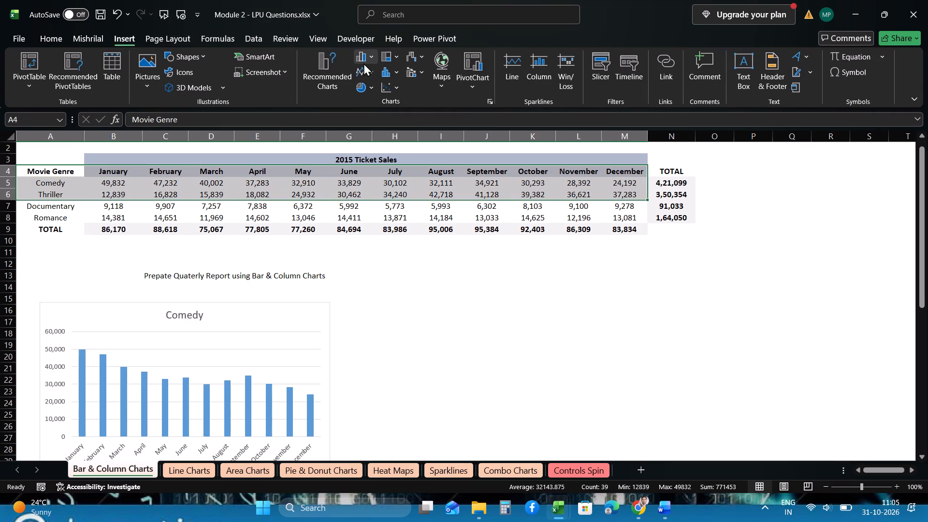
pyautogui.click(379, 57)
pyautogui.click(370, 57)
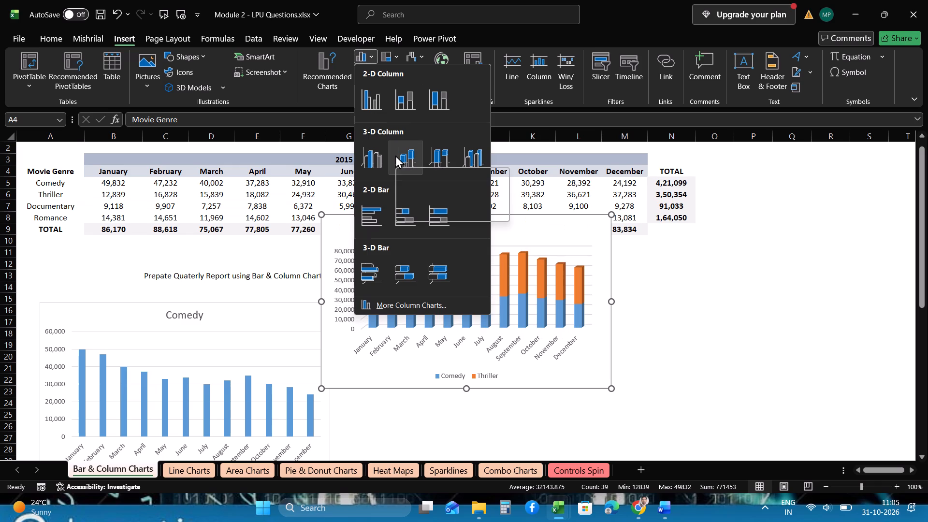
pyautogui.click(372, 156)
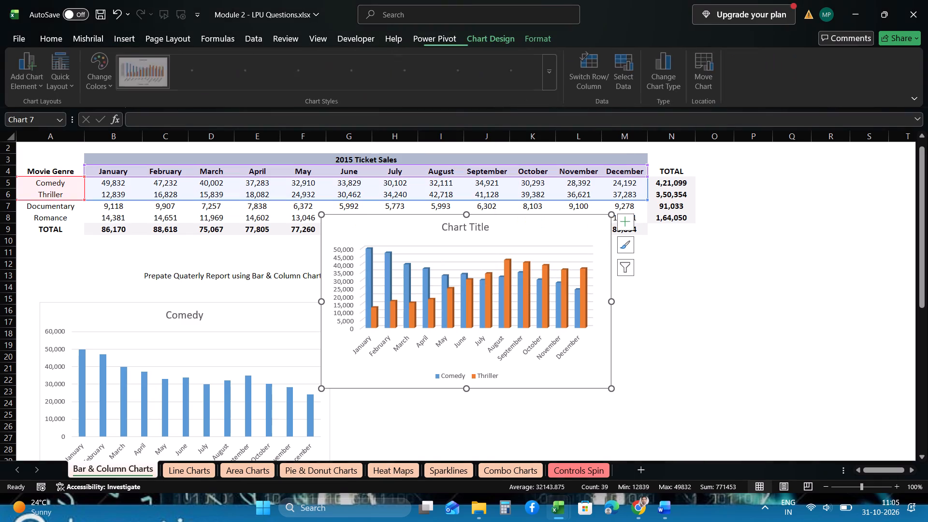
pyautogui.click(424, 225)
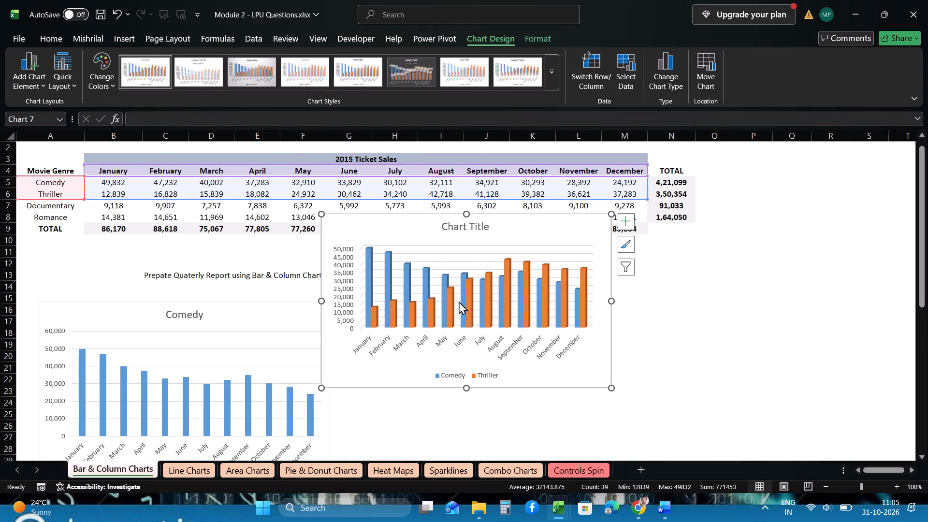
pyautogui.moveTo(418, 226); pyautogui.dragTo(444, 309)
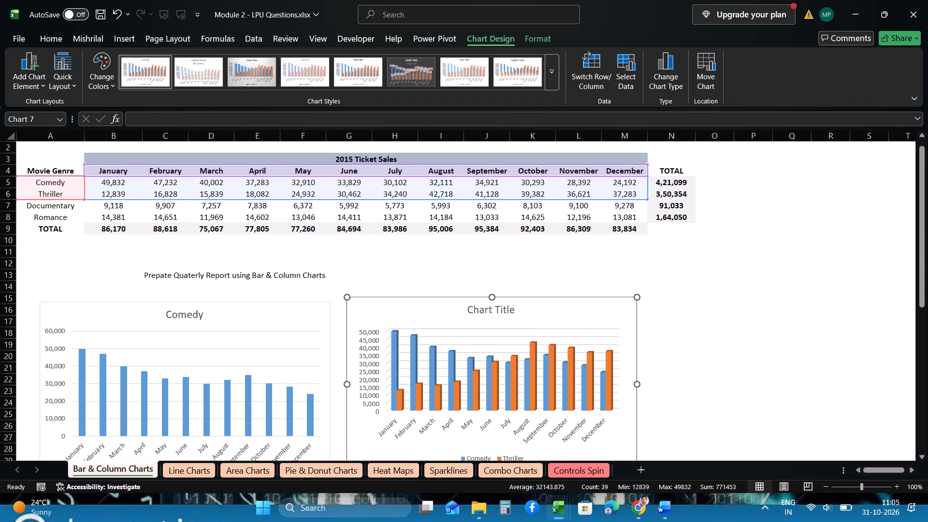
# View the chart element and style options of the Comedy and Thriller column chart.
pyautogui.scroll(-1, 523, 348)
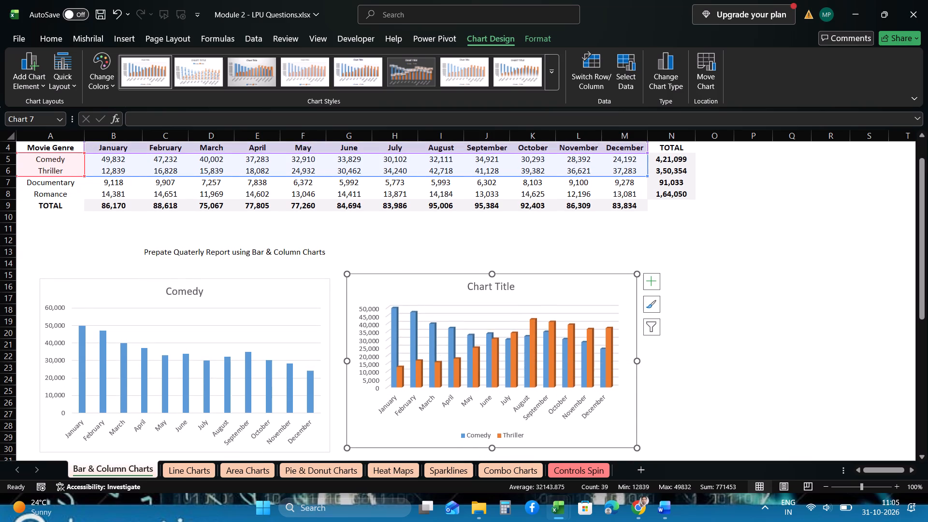
pyautogui.click(478, 435)
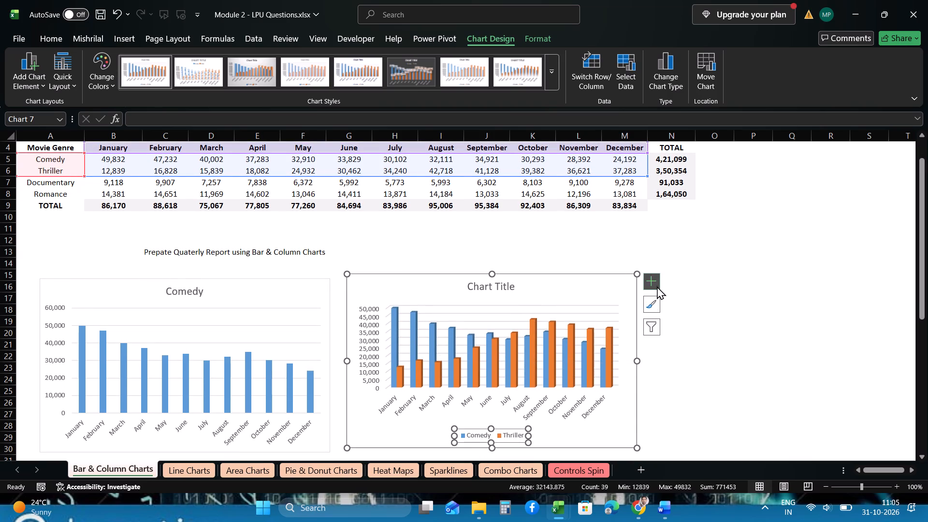
pyautogui.click(656, 283)
pyautogui.click(653, 307)
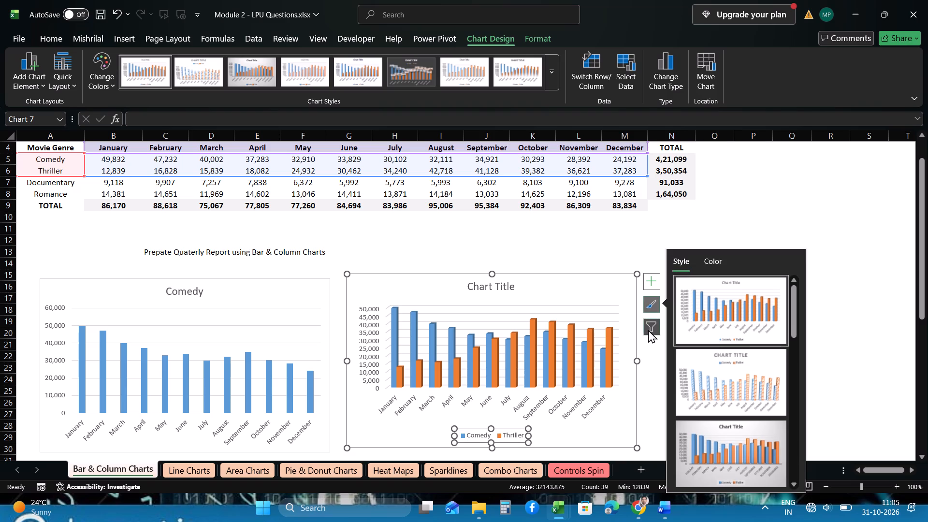
pyautogui.click(646, 249)
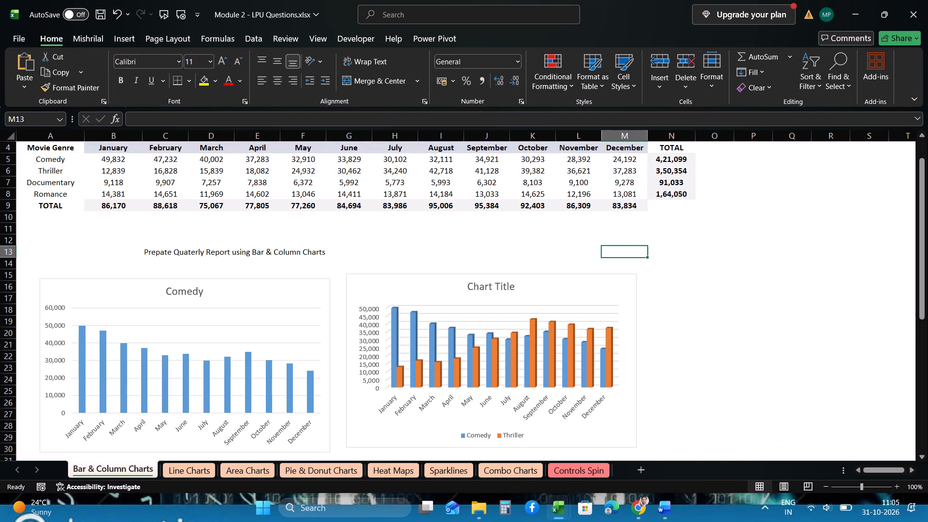
pyautogui.scroll(1, 545, 248)
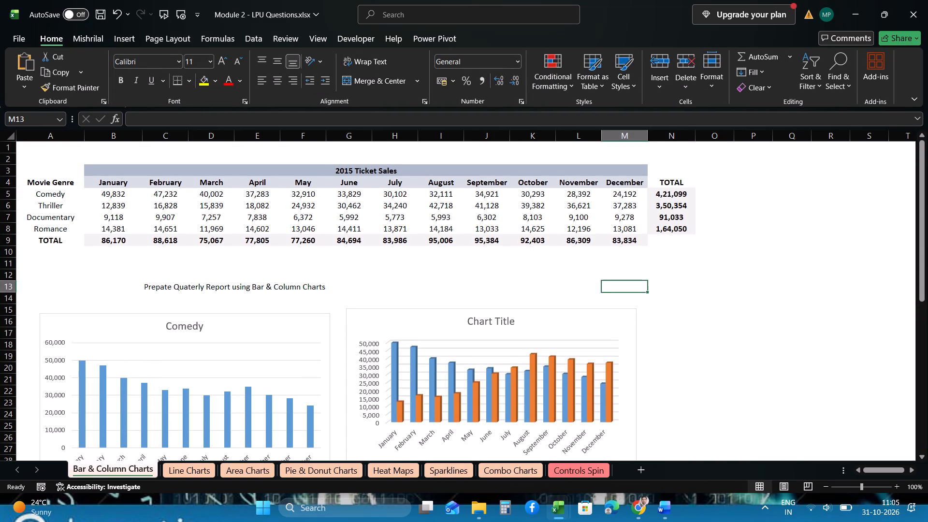
# Switch to the Line Charts sheet.
pyautogui.click(194, 472)
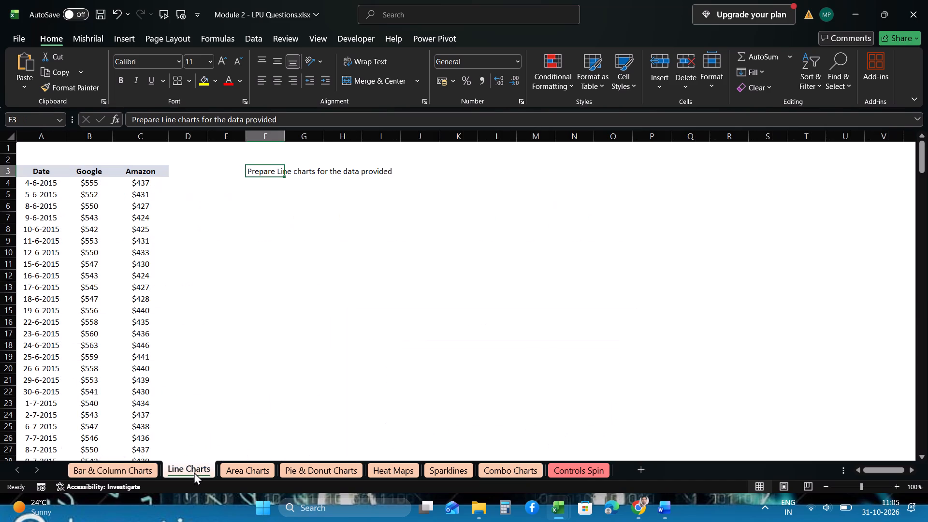
pyautogui.scroll(1, 263, 349)
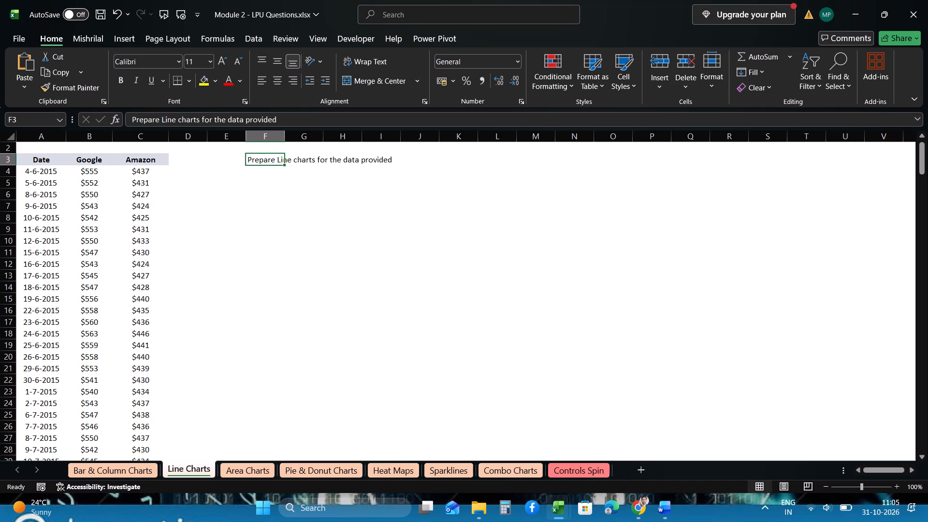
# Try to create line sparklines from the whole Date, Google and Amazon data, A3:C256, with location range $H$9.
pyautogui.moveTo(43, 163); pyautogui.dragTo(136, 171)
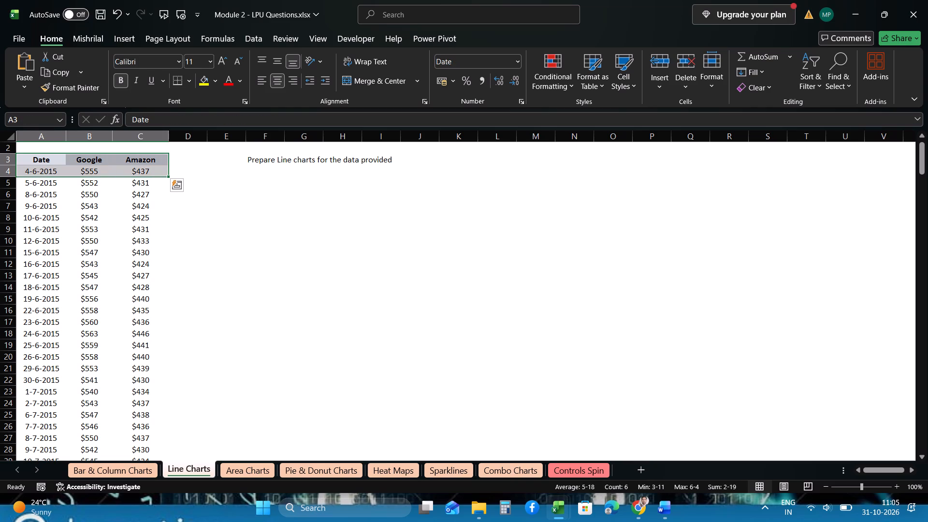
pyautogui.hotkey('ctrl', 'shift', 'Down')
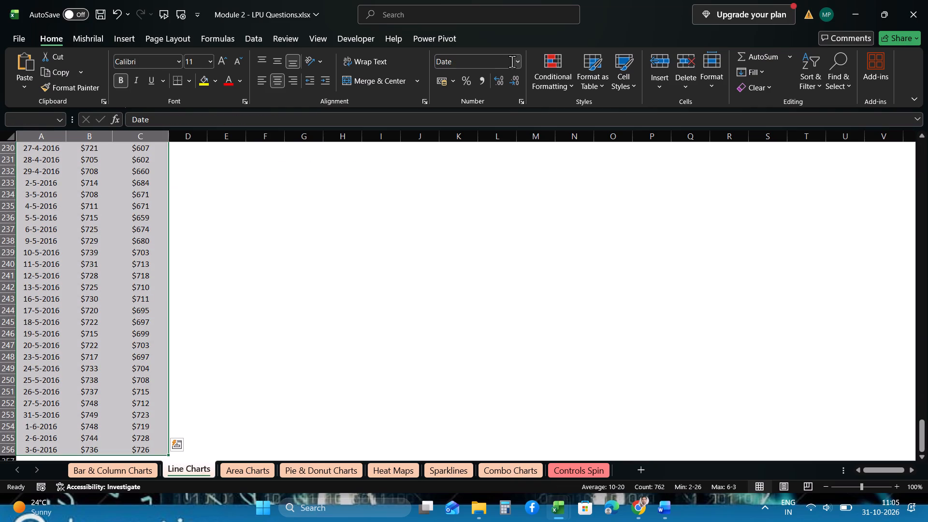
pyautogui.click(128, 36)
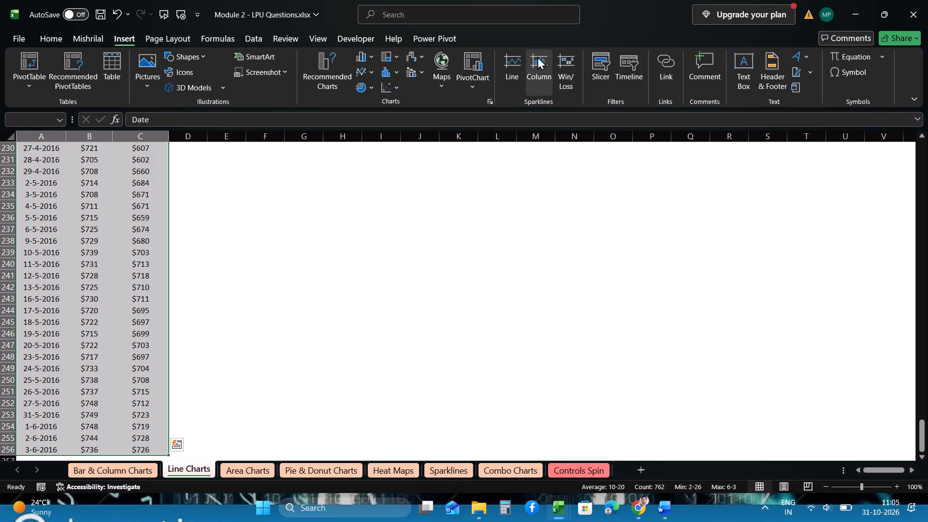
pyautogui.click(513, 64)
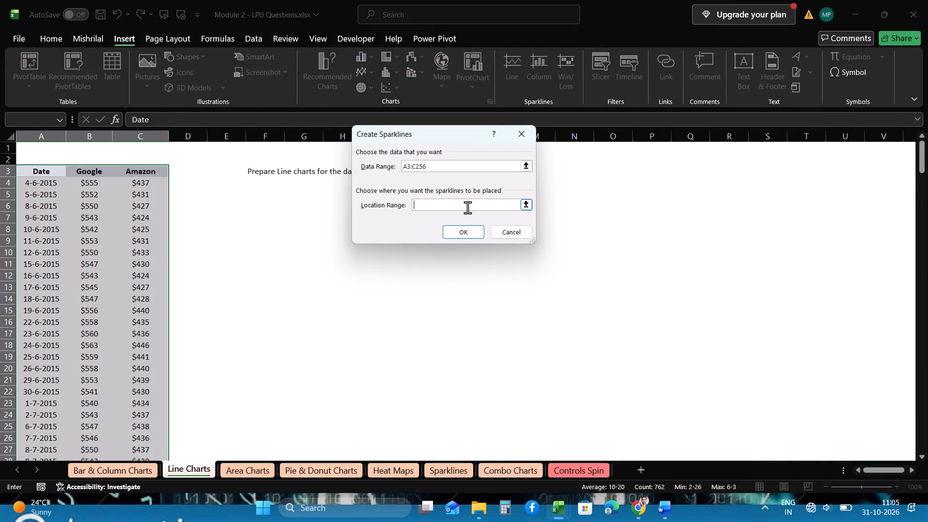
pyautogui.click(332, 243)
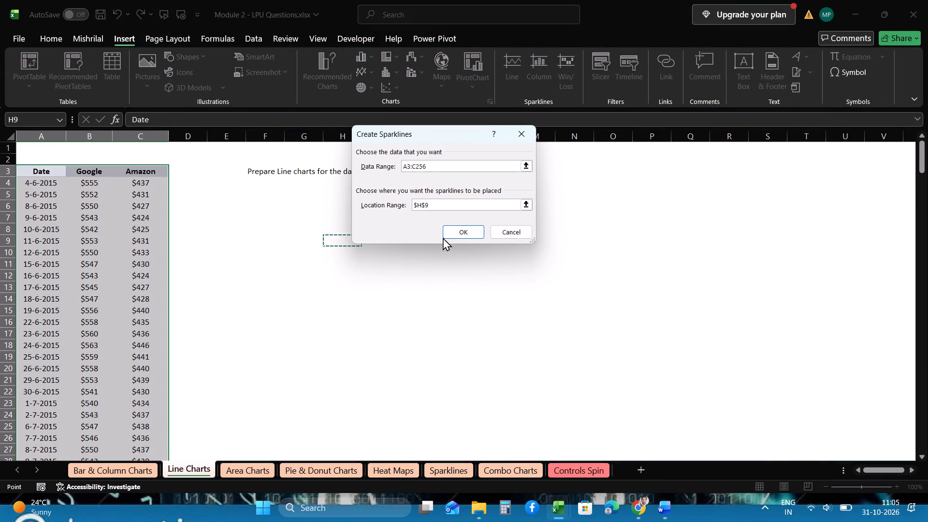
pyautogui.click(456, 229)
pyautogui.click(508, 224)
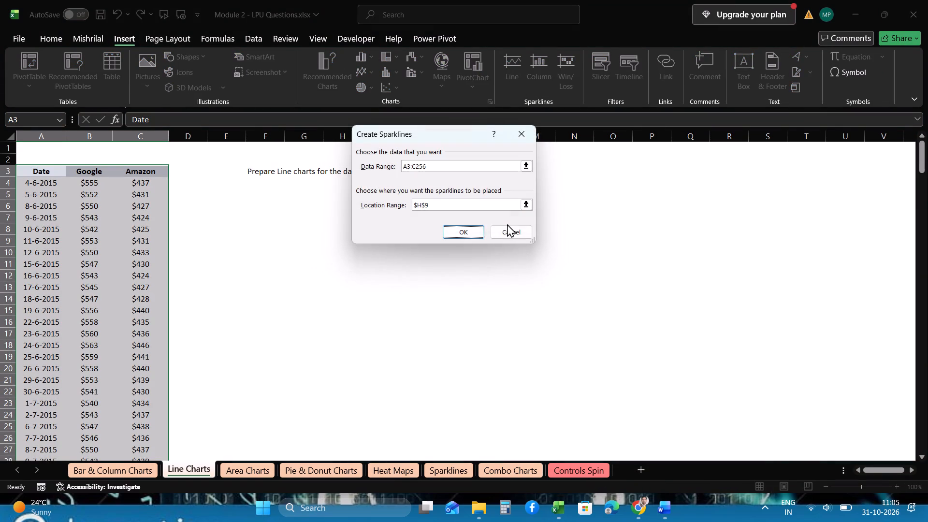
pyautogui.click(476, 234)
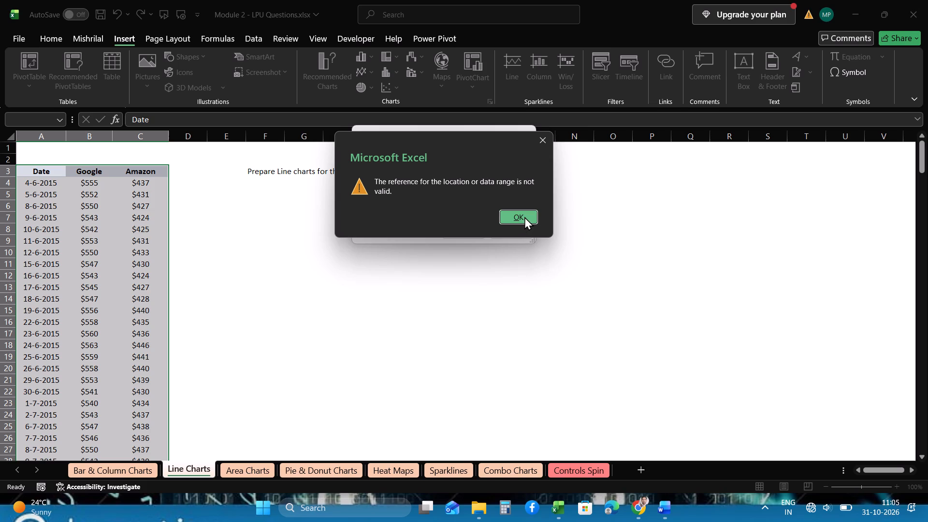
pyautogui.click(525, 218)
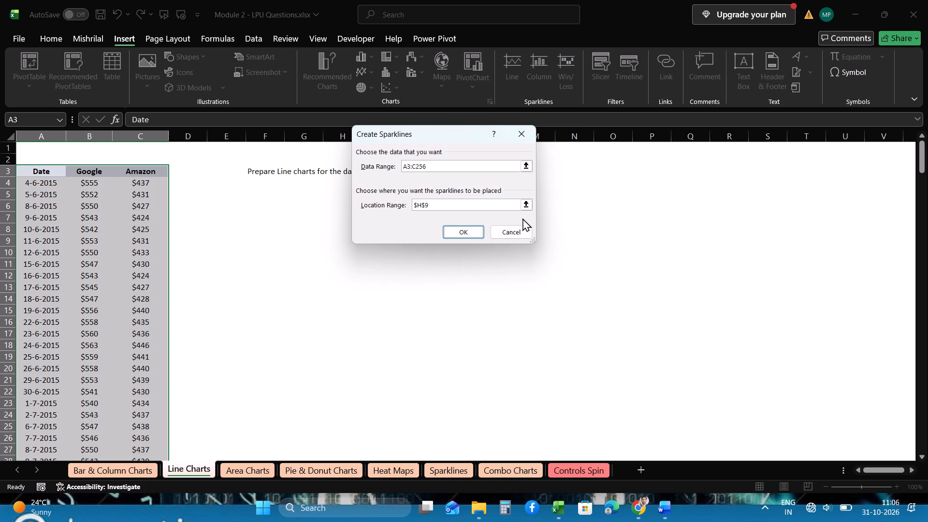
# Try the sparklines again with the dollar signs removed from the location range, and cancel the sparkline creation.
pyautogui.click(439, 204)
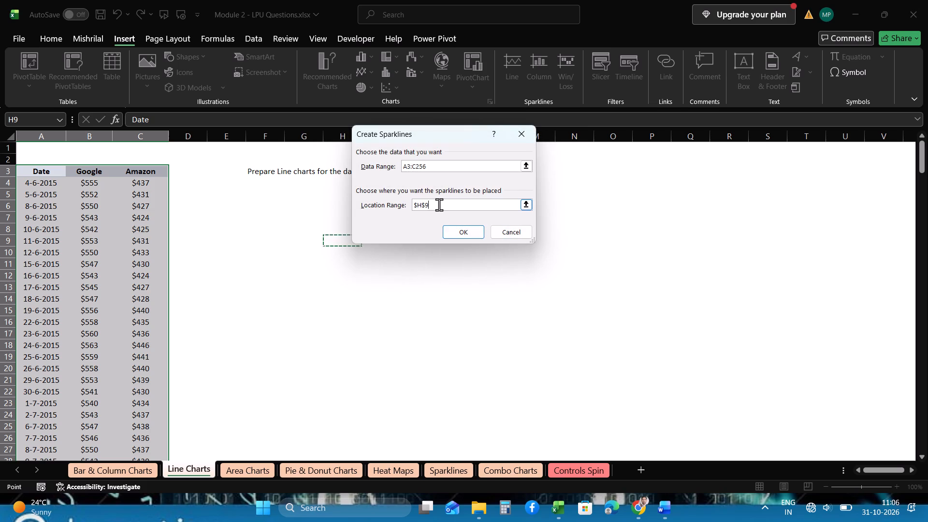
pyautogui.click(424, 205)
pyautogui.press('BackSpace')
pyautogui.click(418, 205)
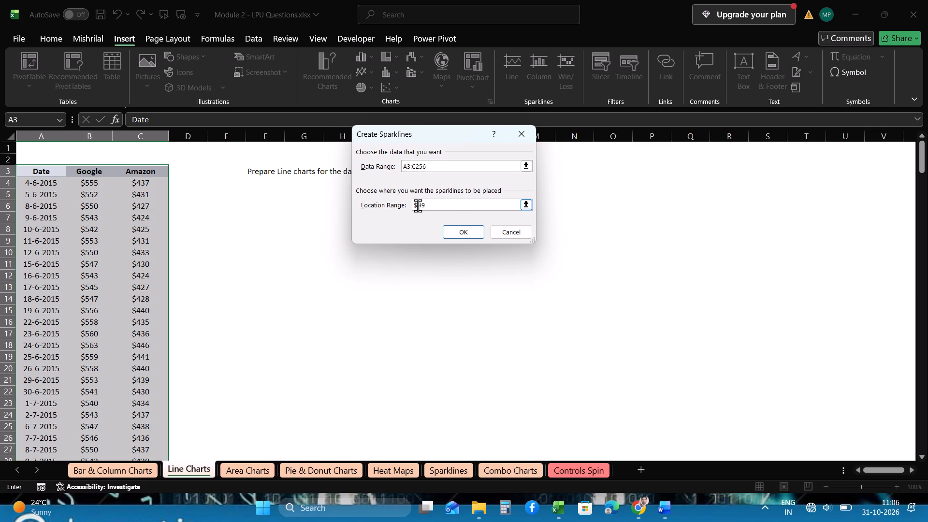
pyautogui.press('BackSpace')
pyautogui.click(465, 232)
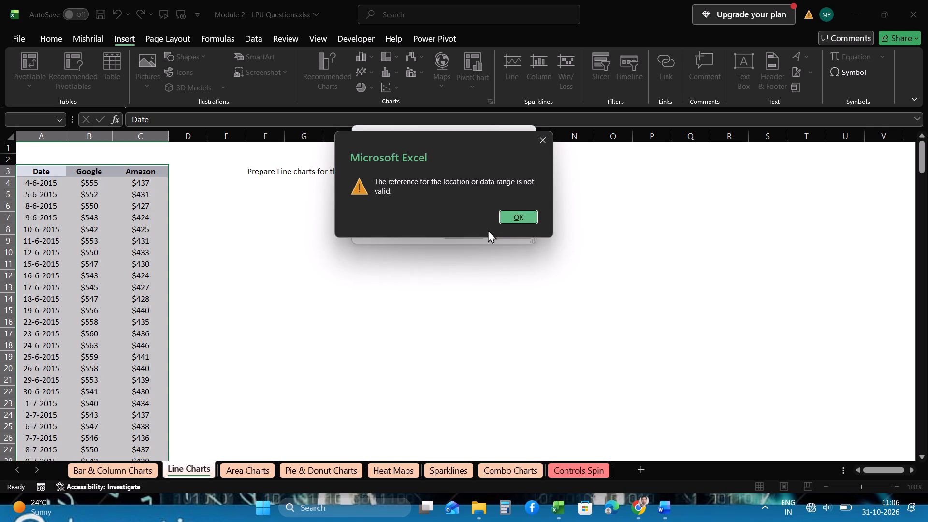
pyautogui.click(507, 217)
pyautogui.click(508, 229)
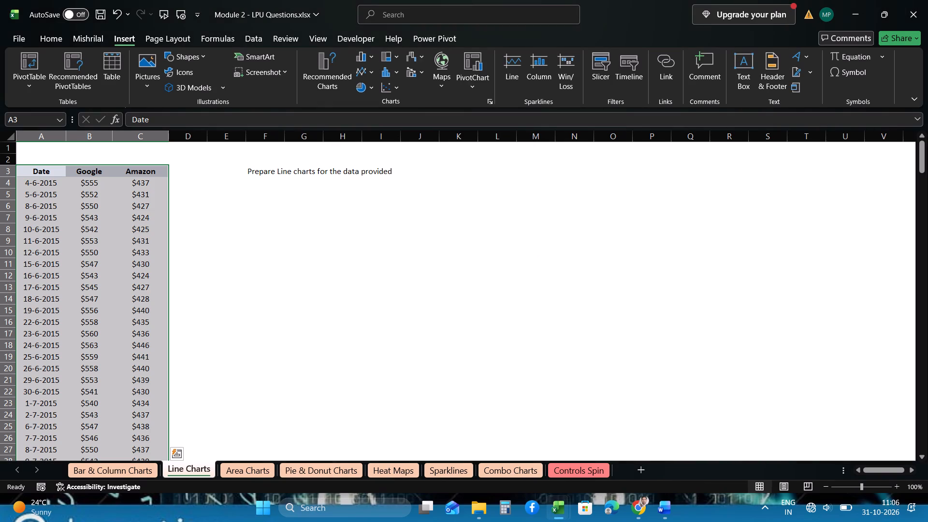
# Insert a 2-D stacked line chart of the Date and Google columns, A3:B256.
pyautogui.click(117, 198)
pyautogui.click(34, 182)
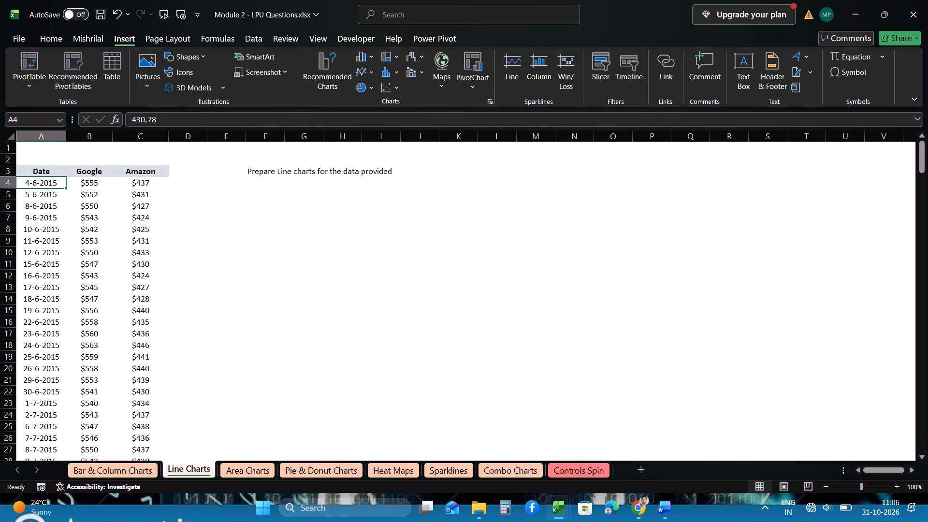
pyautogui.moveTo(38, 174); pyautogui.dragTo(80, 191)
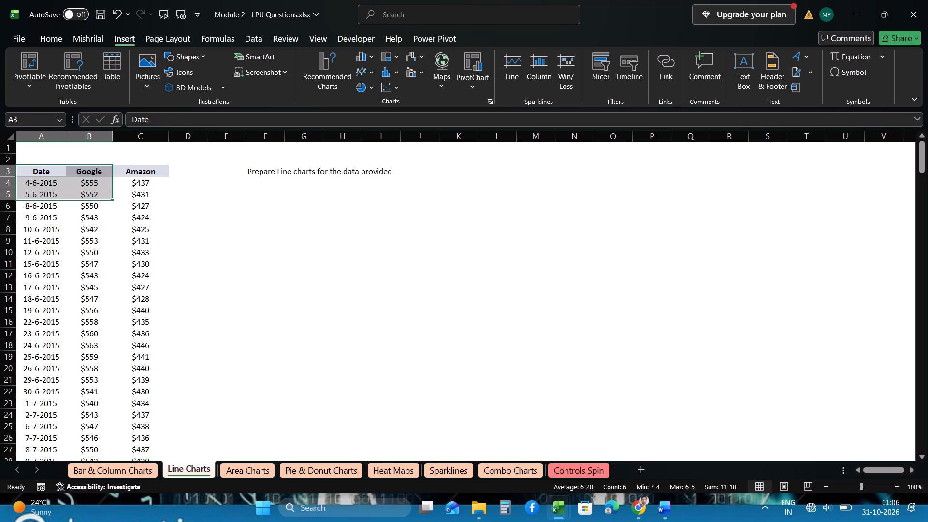
pyautogui.hotkey('ctrl', 'shift', 'Down')
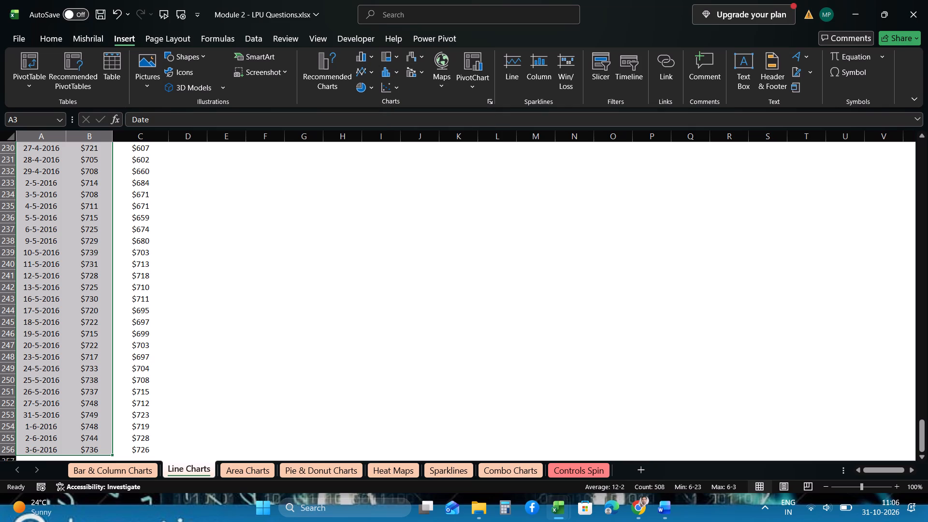
pyautogui.click(374, 58)
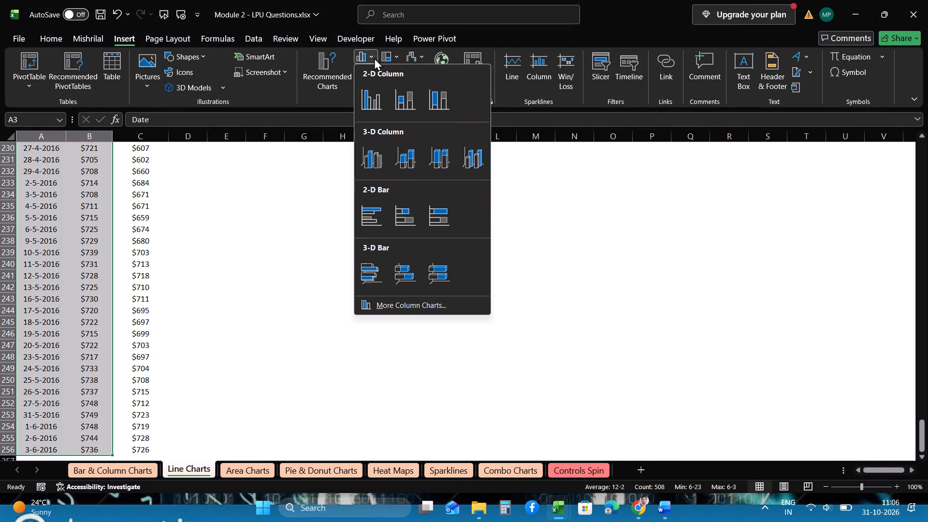
pyautogui.click(374, 58)
pyautogui.click(372, 69)
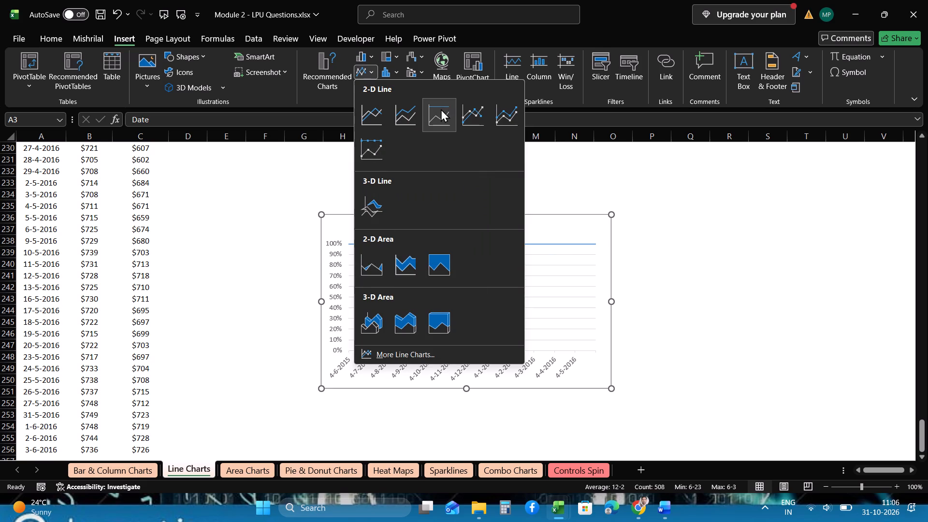
pyautogui.click(413, 116)
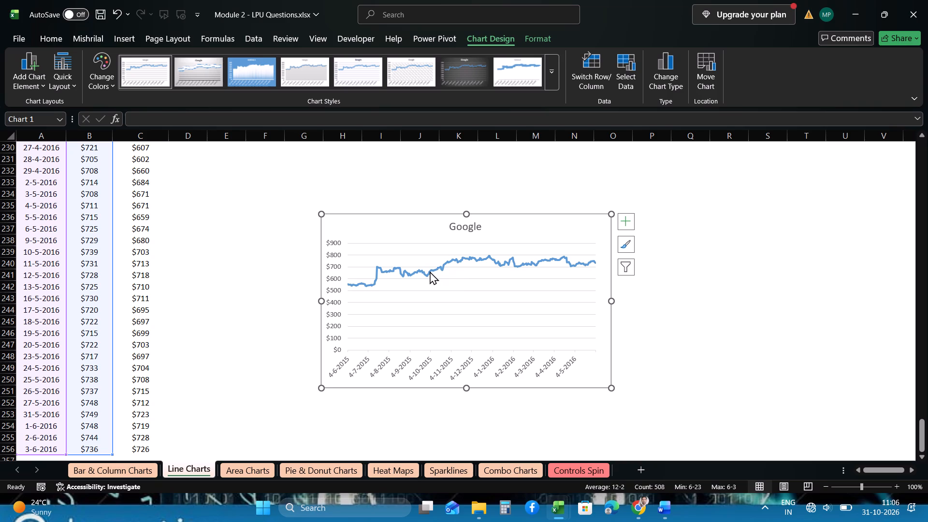
pyautogui.scroll(1, 447, 265)
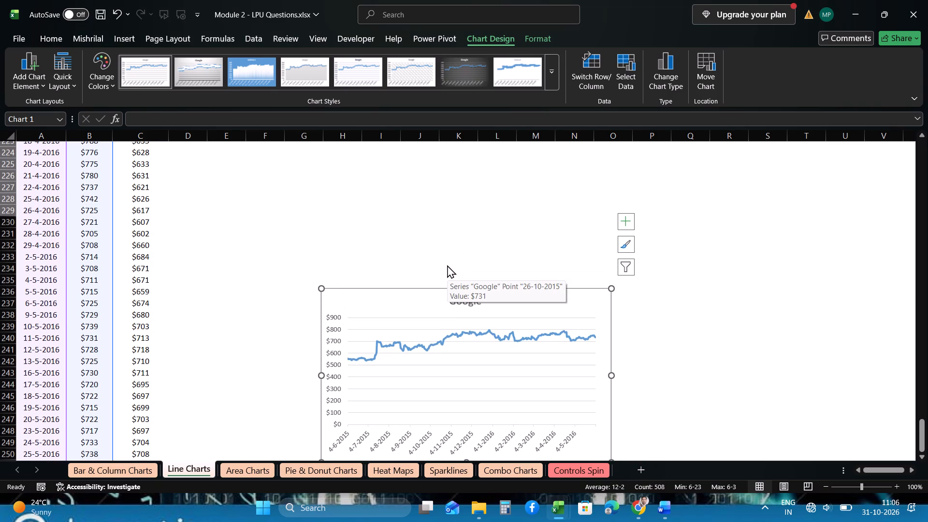
# Enlarge the Google line chart, widening it to column R and extending its top edge upward.
pyautogui.scroll(1, 447, 265)
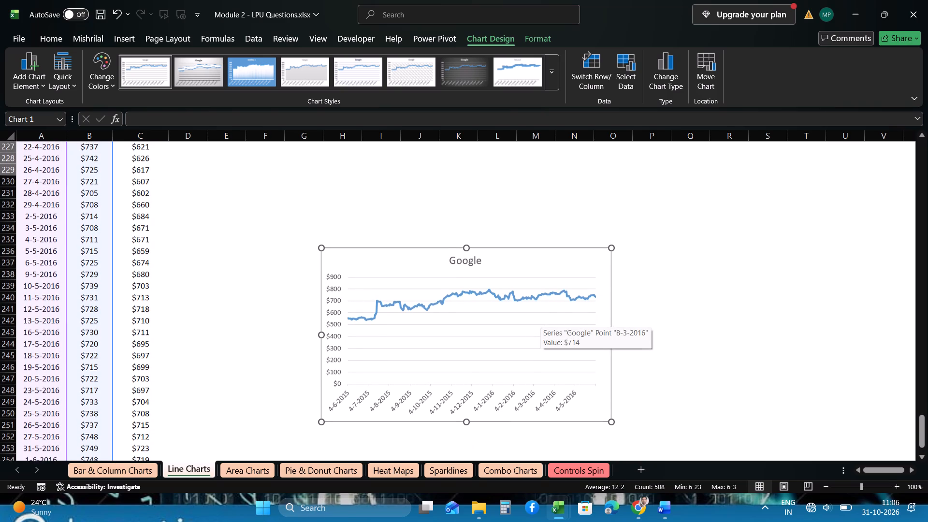
pyautogui.moveTo(612, 334); pyautogui.dragTo(724, 333)
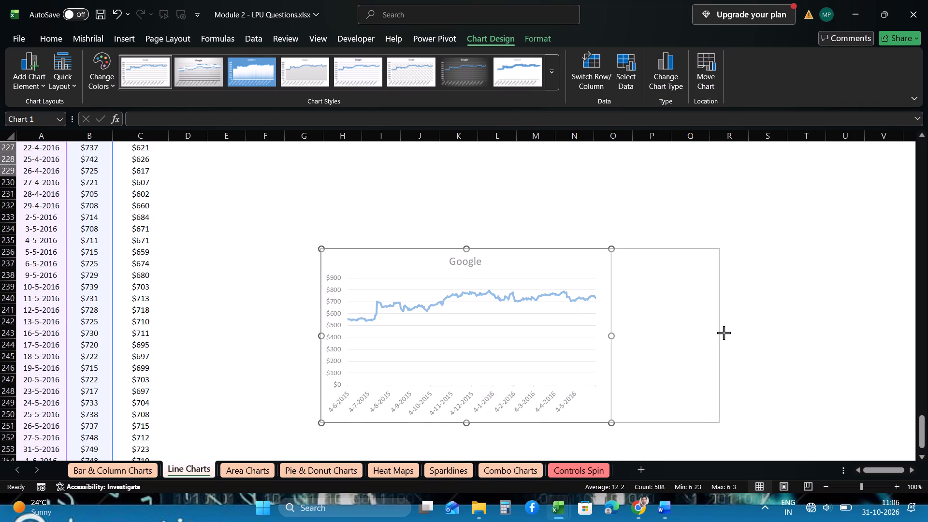
pyautogui.moveTo(724, 333); pyautogui.dragTo(737, 333)
pyautogui.moveTo(530, 247); pyautogui.dragTo(525, 150)
pyautogui.scroll(-2, 540, 277)
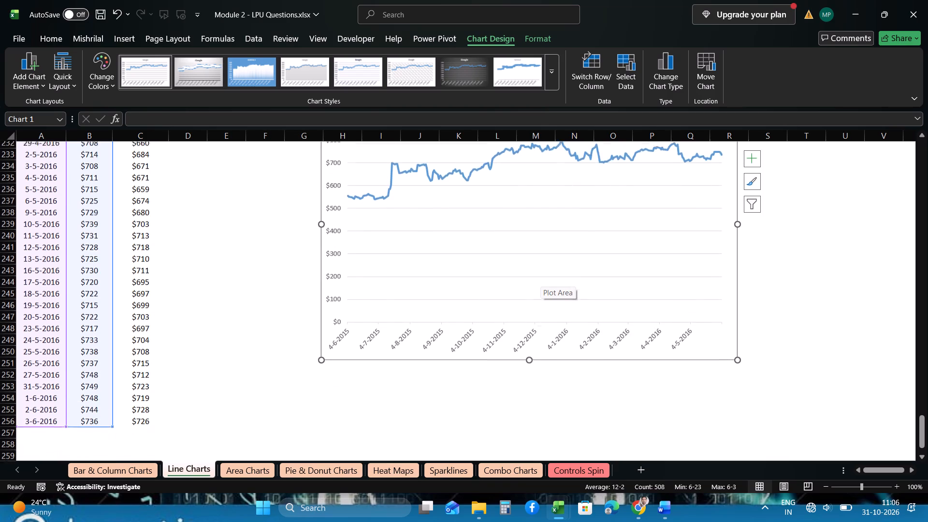
pyautogui.scroll(-1, 540, 277)
pyautogui.scroll(1, 540, 277)
pyautogui.click(421, 282)
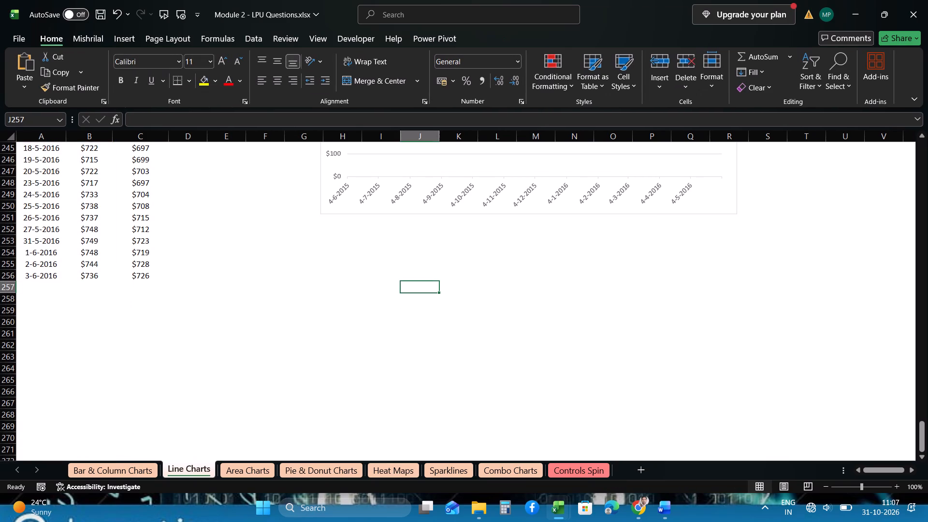
# Insert a 2-D stacked line chart of the Date, Google and Amazon columns, A3:C256.
pyautogui.scroll(6, 246, 239)
pyautogui.scroll(6, 99, 216)
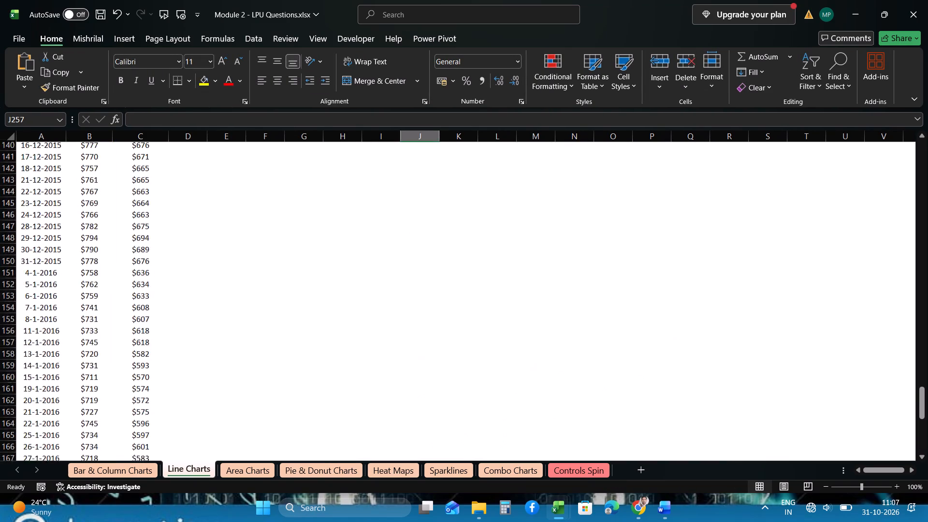
pyautogui.scroll(9, 99, 216)
pyautogui.moveTo(37, 174); pyautogui.dragTo(91, 171)
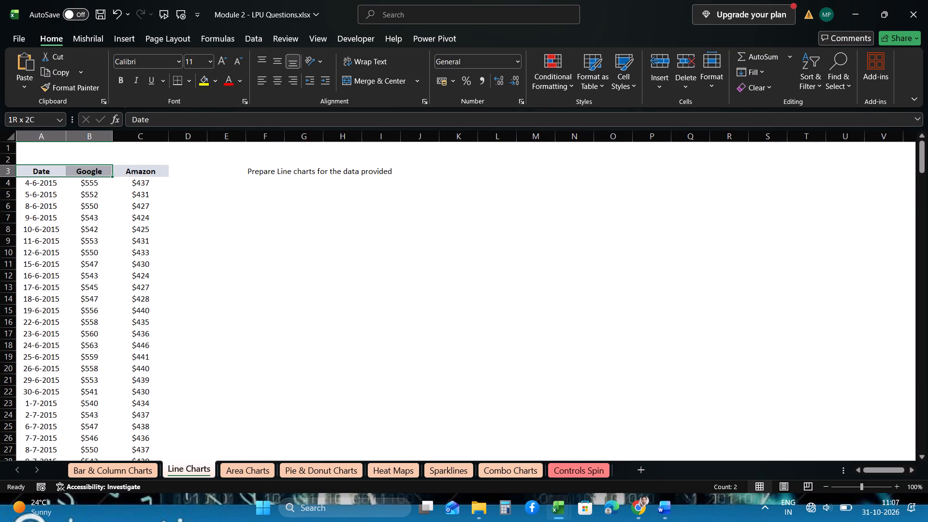
pyautogui.moveTo(91, 171); pyautogui.dragTo(128, 173)
pyautogui.hotkey('ctrl', 'shift', 'Down')
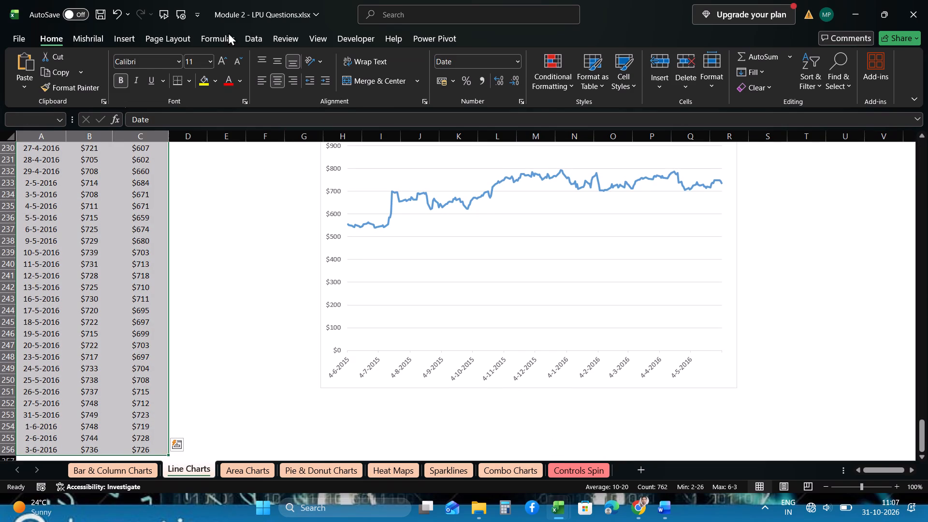
pyautogui.click(119, 38)
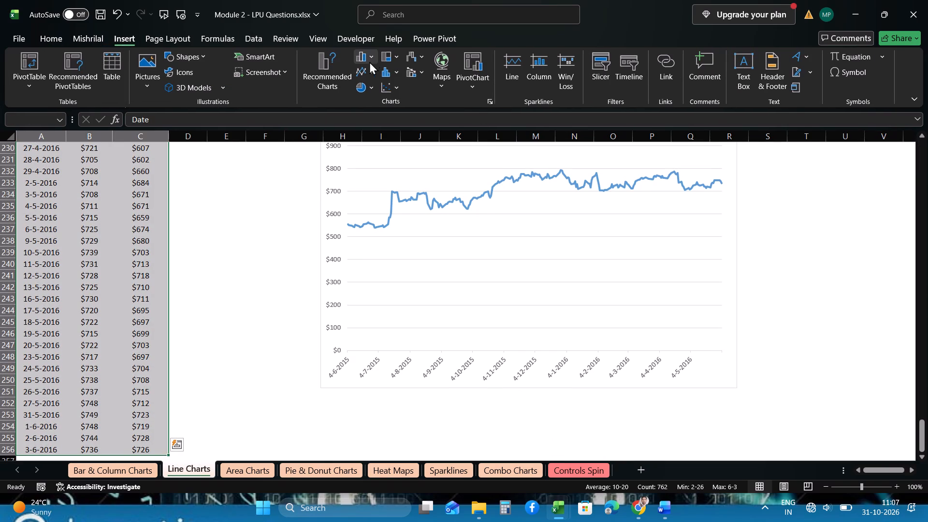
pyautogui.click(373, 71)
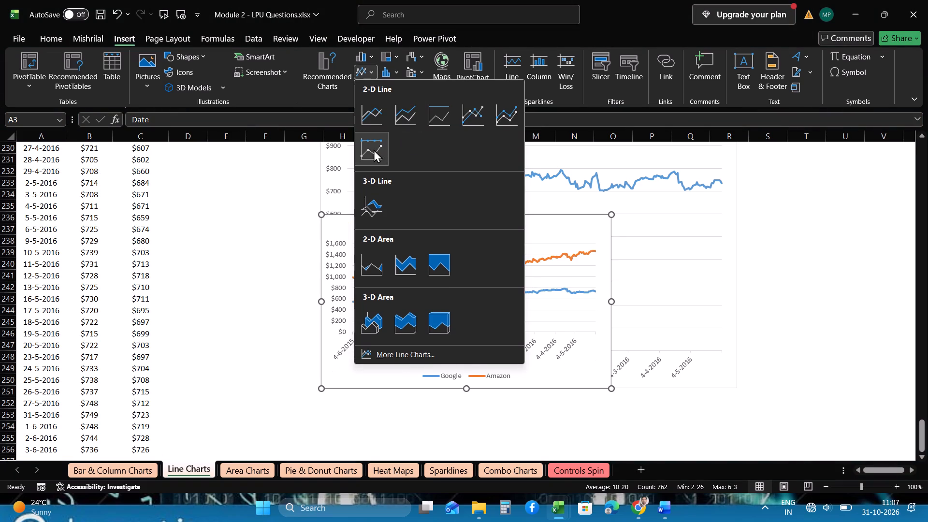
pyautogui.click(404, 120)
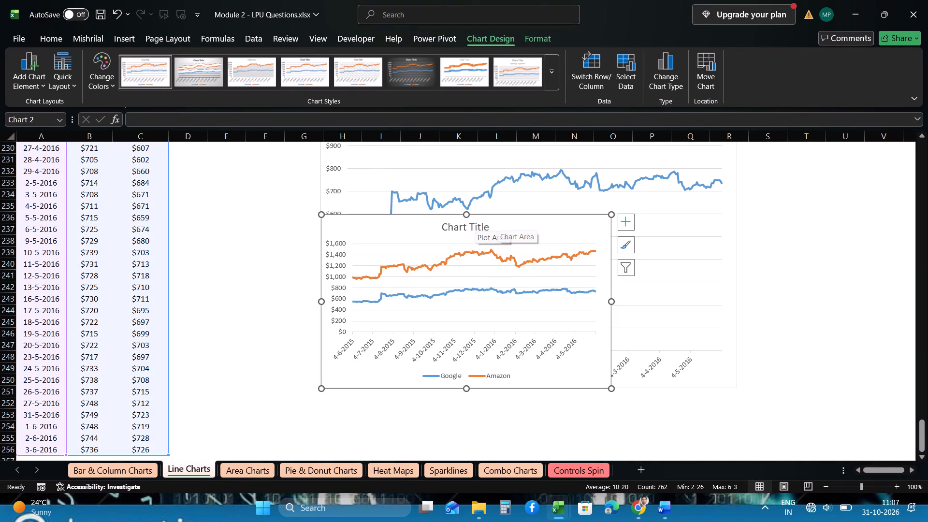
# Move the Google and Amazon line chart directly below the Google chart, and enlarge it to column R and downward.
pyautogui.moveTo(497, 221); pyautogui.dragTo(499, 399)
pyautogui.scroll(1, 500, 369)
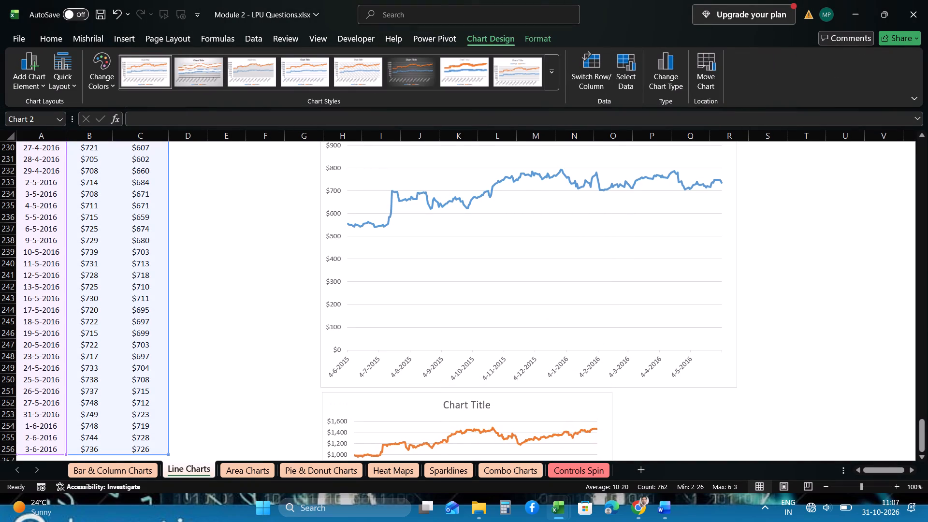
pyautogui.moveTo(499, 399); pyautogui.dragTo(500, 399)
pyautogui.scroll(-1, 697, 370)
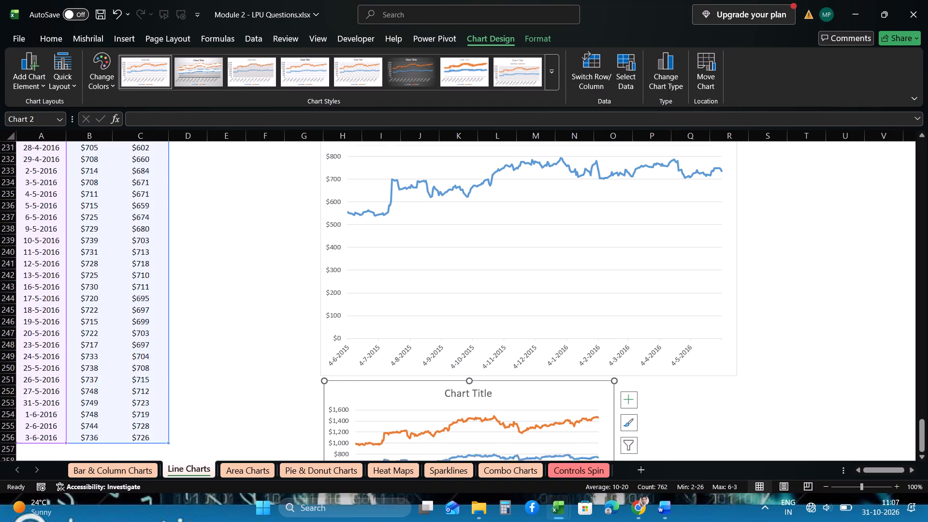
pyautogui.scroll(-1, 697, 370)
pyautogui.moveTo(616, 351); pyautogui.dragTo(747, 346)
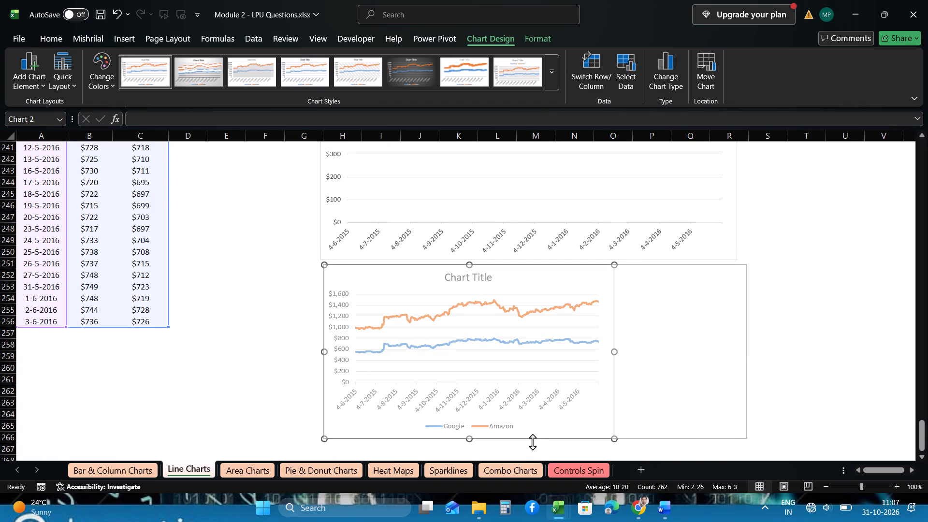
pyautogui.moveTo(536, 440); pyautogui.dragTo(544, 521)
pyautogui.scroll(1, 536, 388)
# On the Area Charts sheet, insert a 2-D stacked area chart of the monthly Comedy and Thriller ticket sales, A4:M6.
pyautogui.click(257, 468)
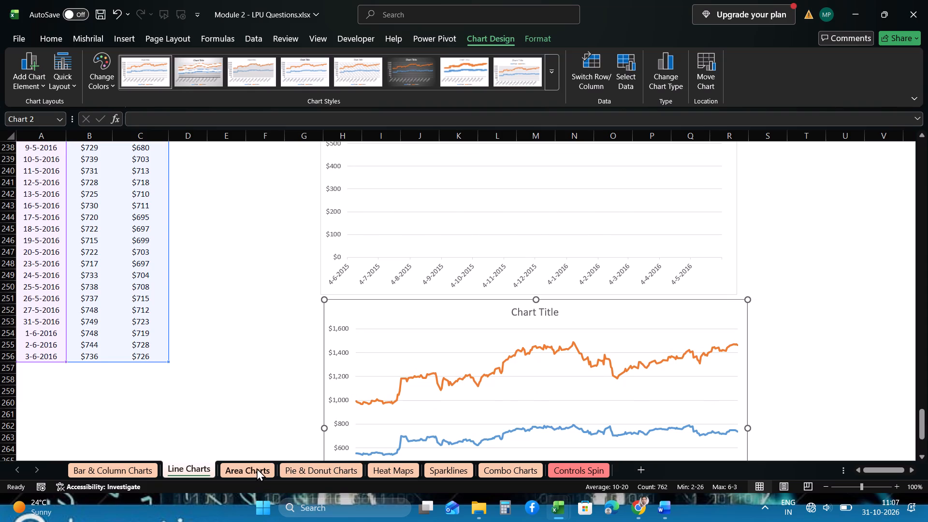
pyautogui.scroll(1, 276, 332)
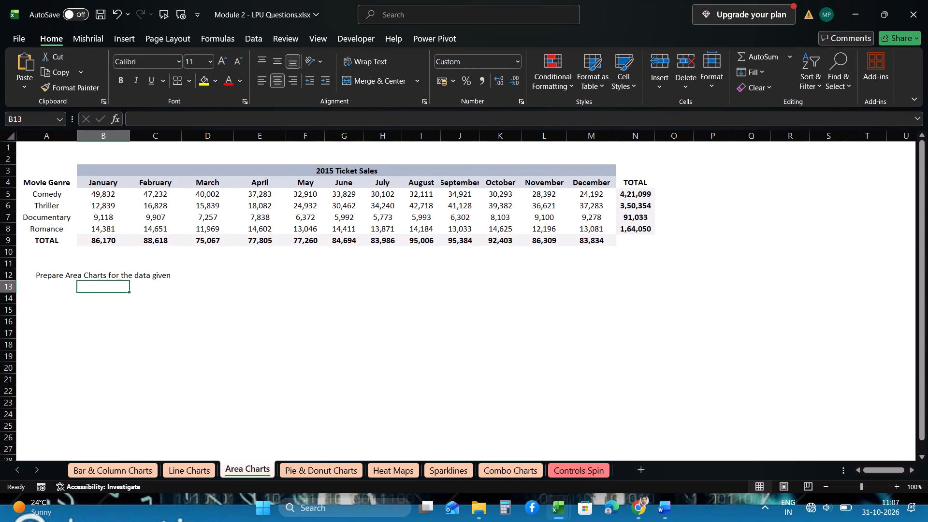
pyautogui.moveTo(54, 183); pyautogui.dragTo(272, 208)
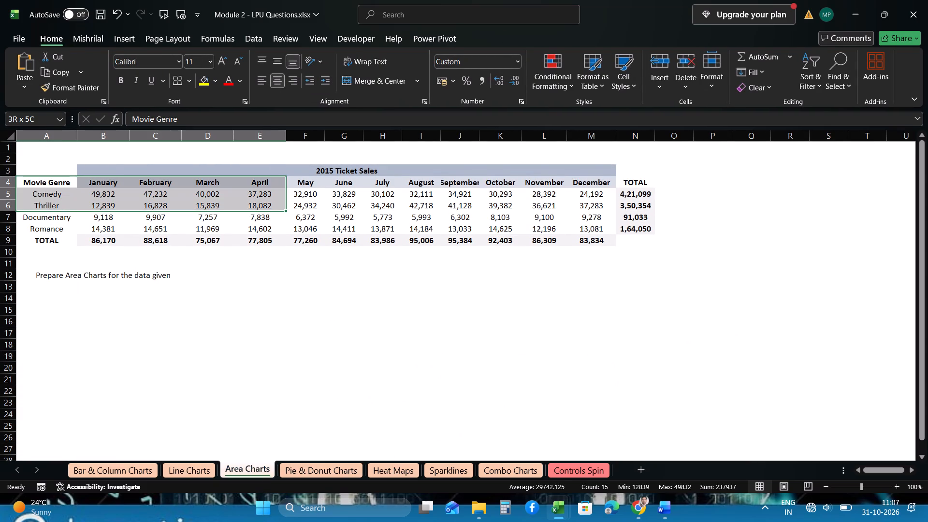
pyautogui.moveTo(272, 208); pyautogui.dragTo(580, 193)
pyautogui.hscroll(2, 293, 205)
pyautogui.hscroll(1, 449, 188)
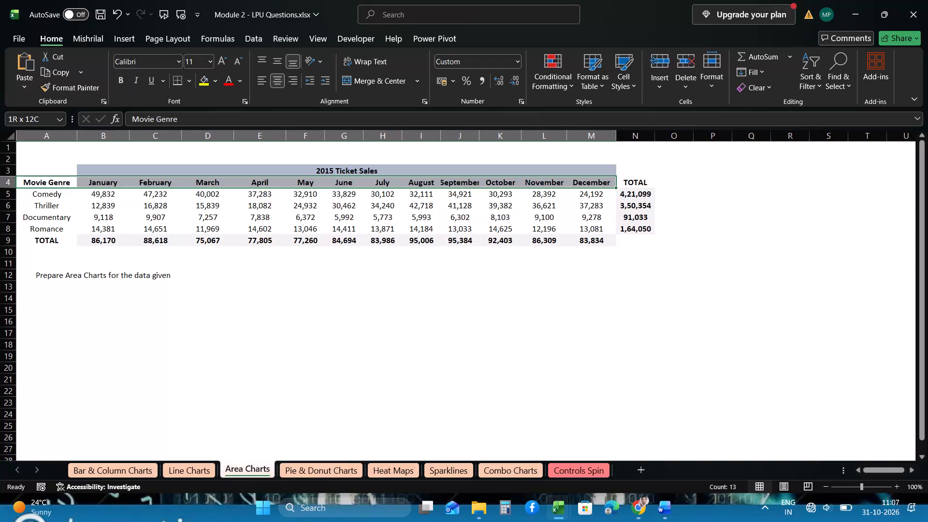
pyautogui.moveTo(580, 193); pyautogui.dragTo(584, 200)
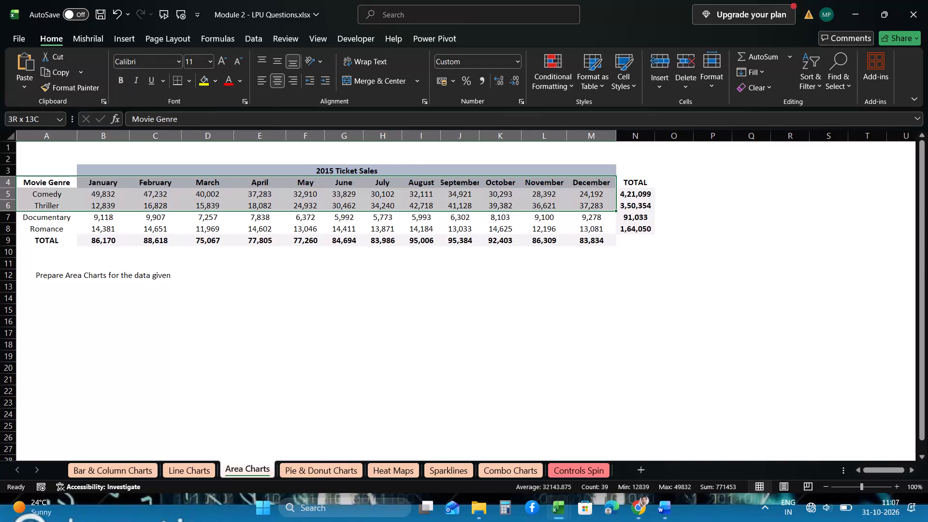
pyautogui.moveTo(584, 200); pyautogui.dragTo(585, 204)
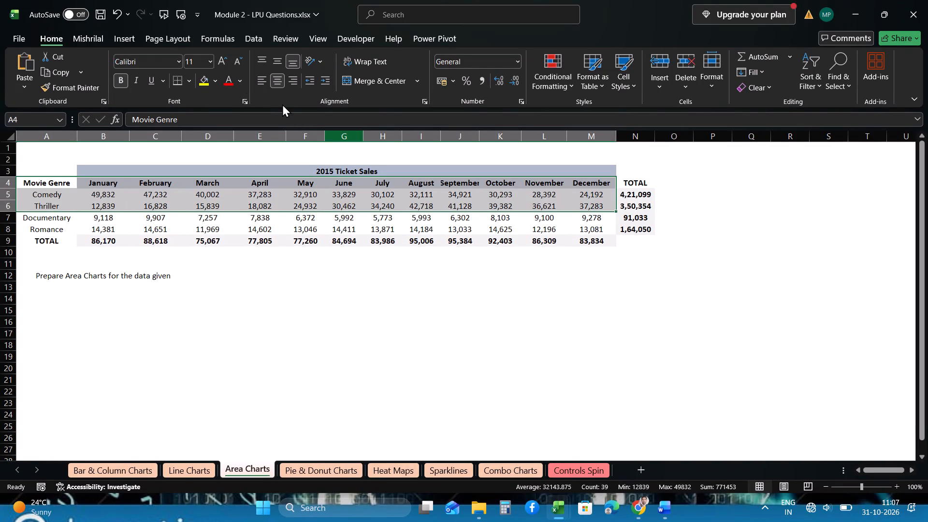
pyautogui.click(123, 40)
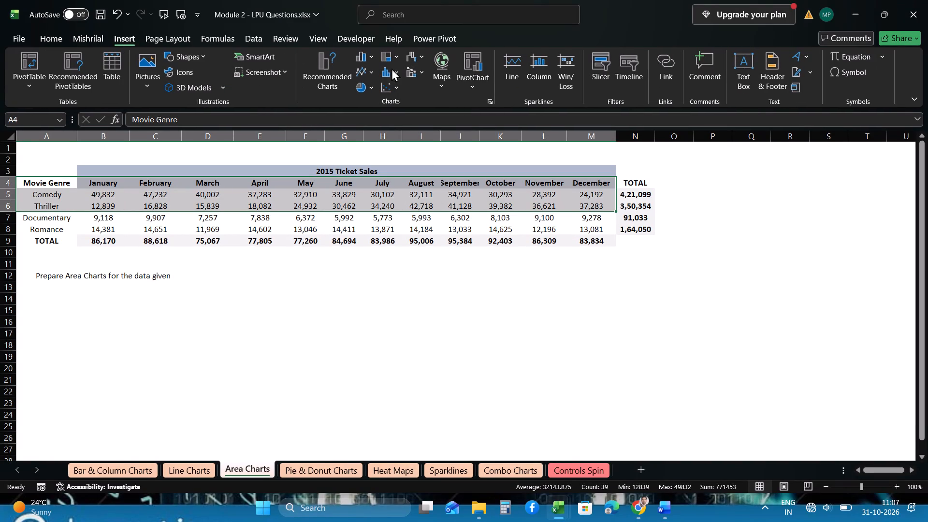
pyautogui.click(374, 71)
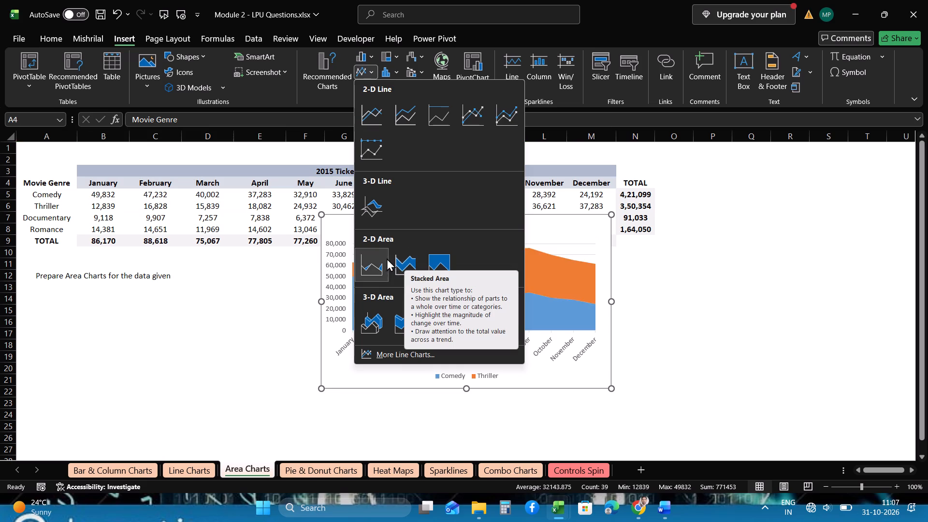
pyautogui.click(396, 259)
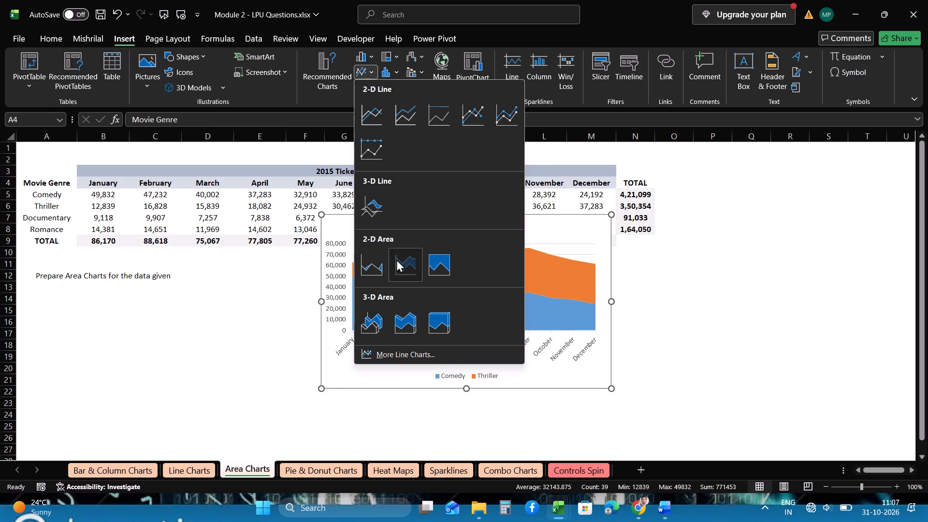
# Move the Comedy and Thriller area chart below the data table, just under the instruction in row 12.
pyautogui.moveTo(509, 222); pyautogui.dragTo(504, 228)
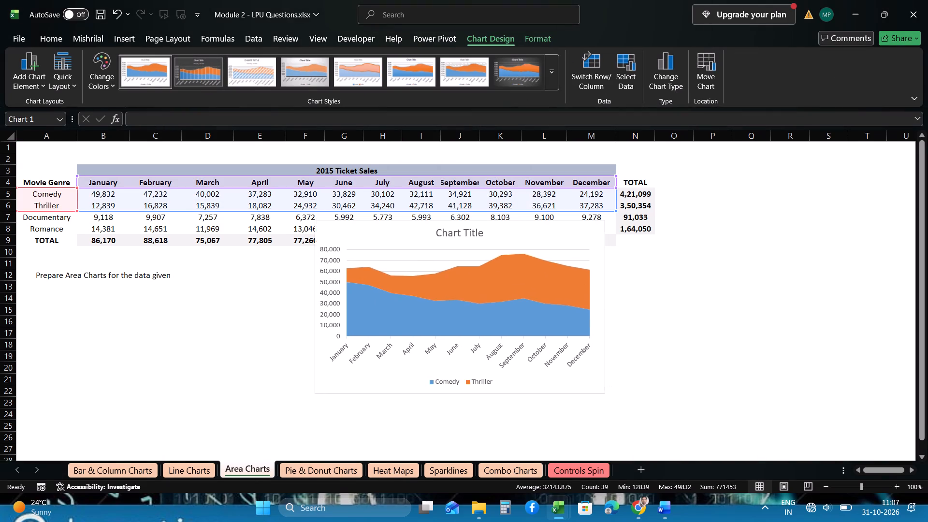
pyautogui.moveTo(504, 228); pyautogui.dragTo(222, 301)
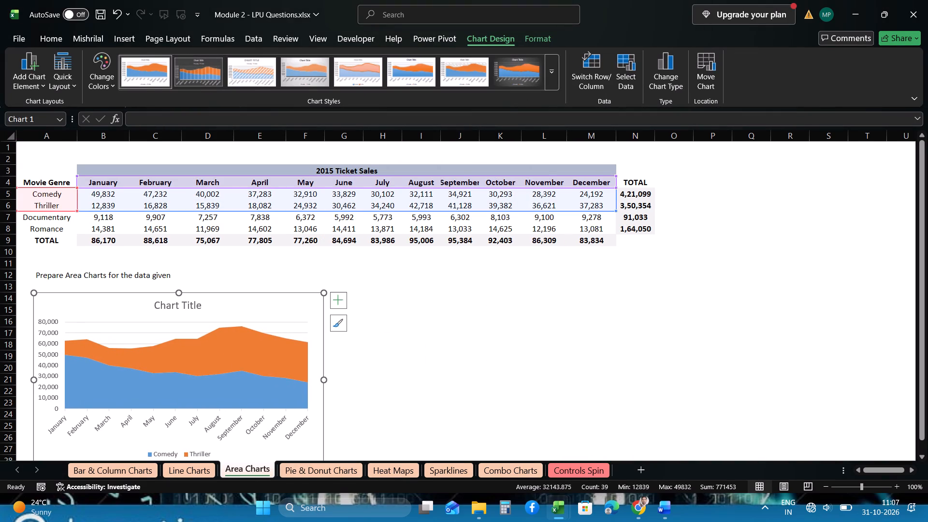
pyautogui.click(395, 294)
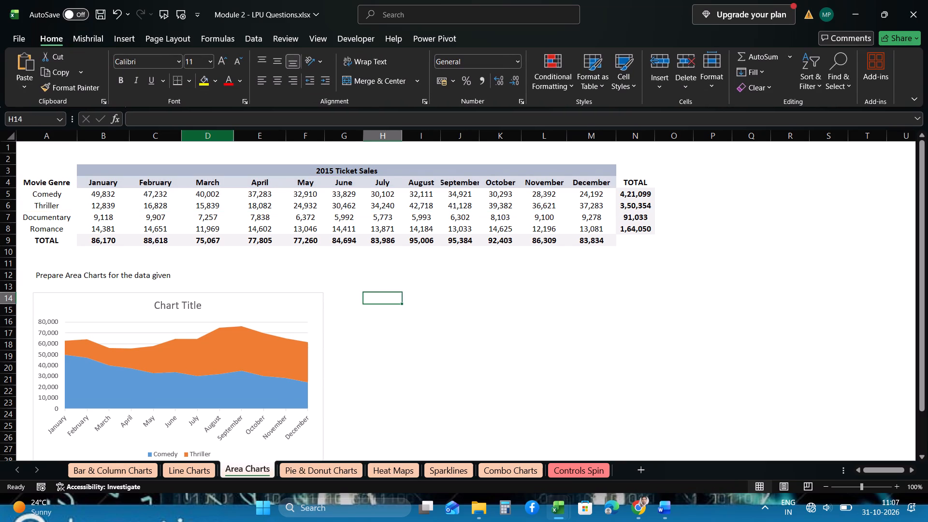
# Insert a 2-D 100% stacked area chart of the monthly Comedy, Thriller and Documentary ticket sales, A4:M7.
pyautogui.click(46, 221)
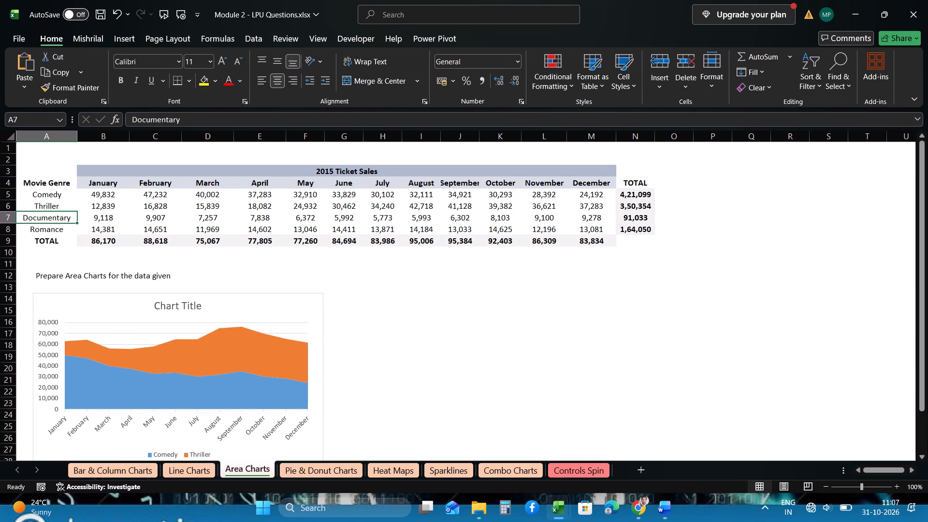
pyautogui.moveTo(43, 183); pyautogui.dragTo(482, 195)
pyautogui.hscroll(3, 287, 228)
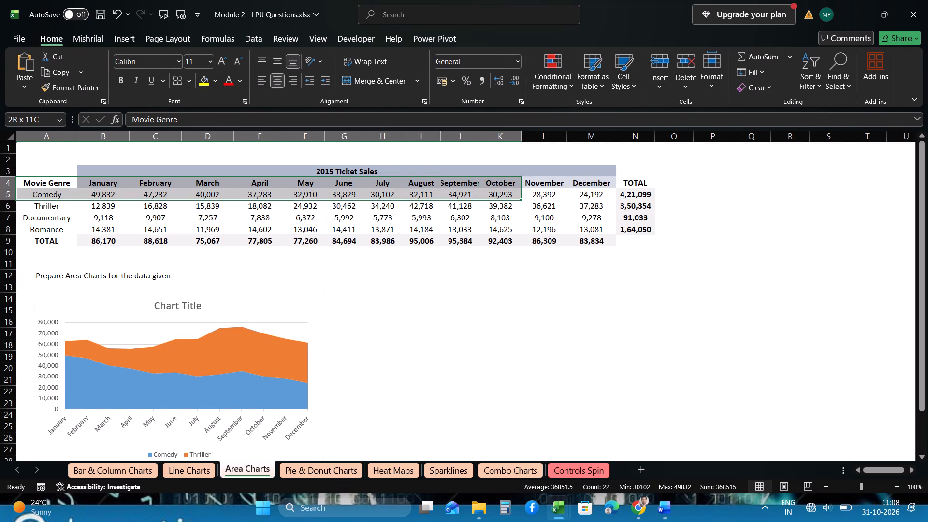
pyautogui.moveTo(482, 195); pyautogui.dragTo(592, 218)
pyautogui.hscroll(1, 488, 189)
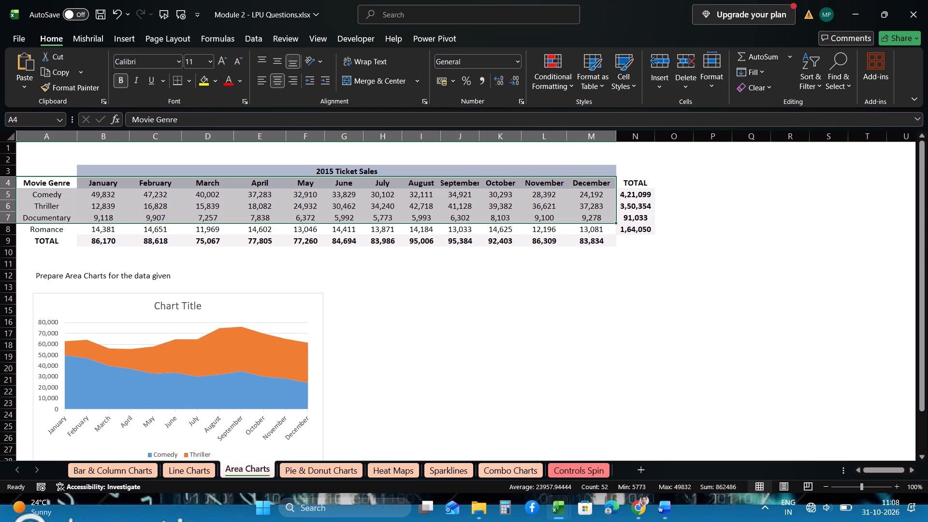
pyautogui.click(117, 35)
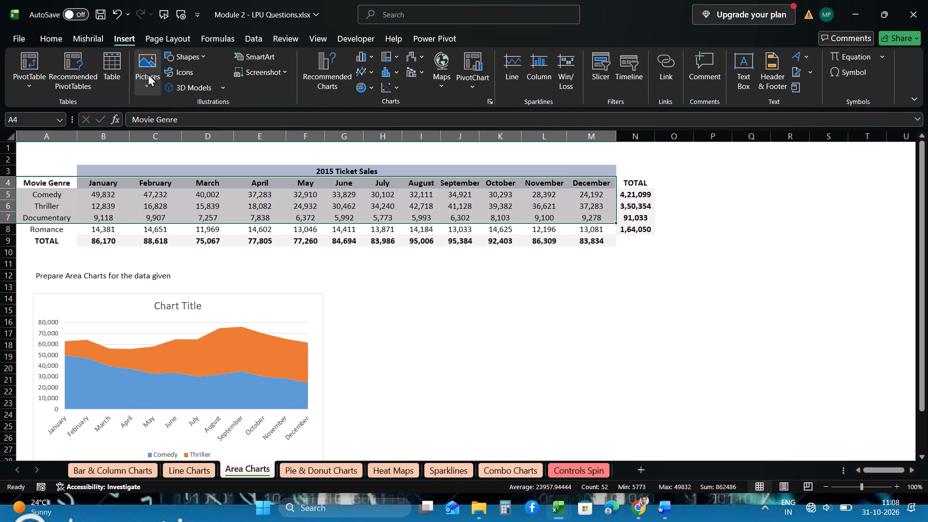
pyautogui.click(395, 68)
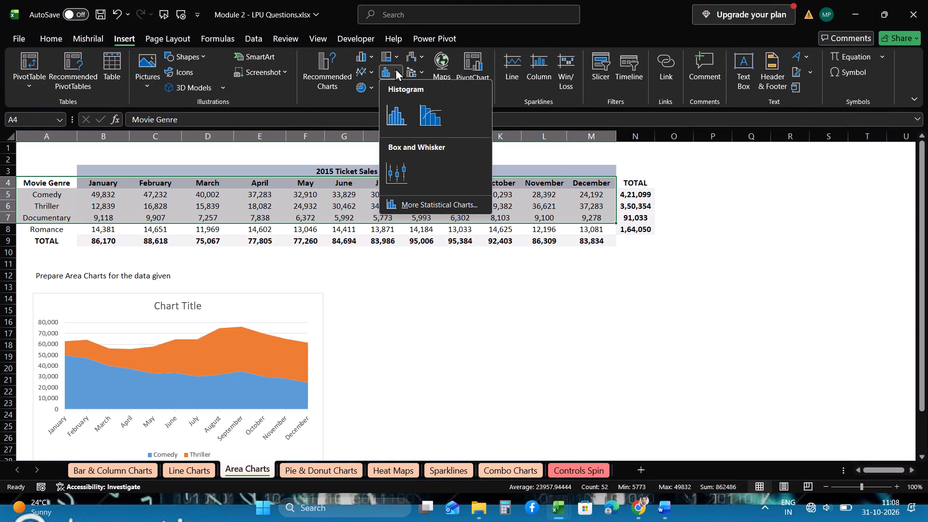
pyautogui.click(368, 71)
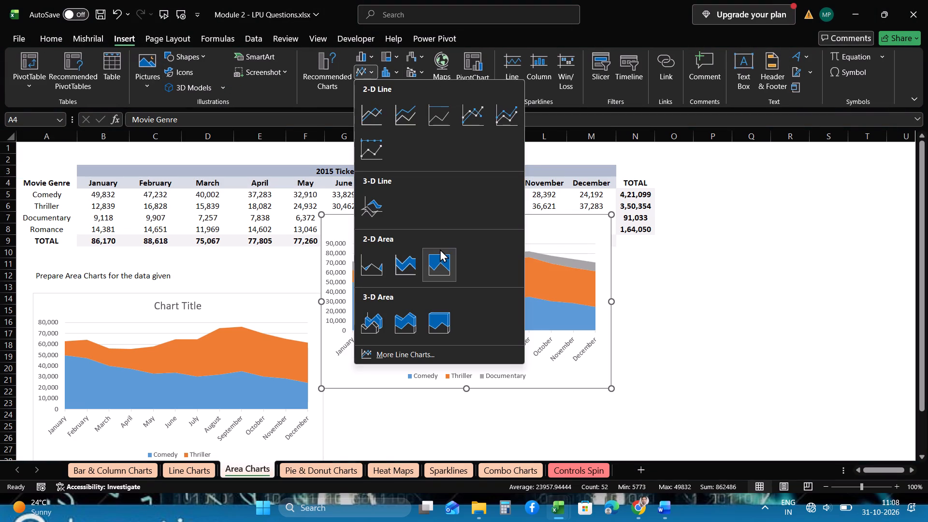
pyautogui.click(439, 258)
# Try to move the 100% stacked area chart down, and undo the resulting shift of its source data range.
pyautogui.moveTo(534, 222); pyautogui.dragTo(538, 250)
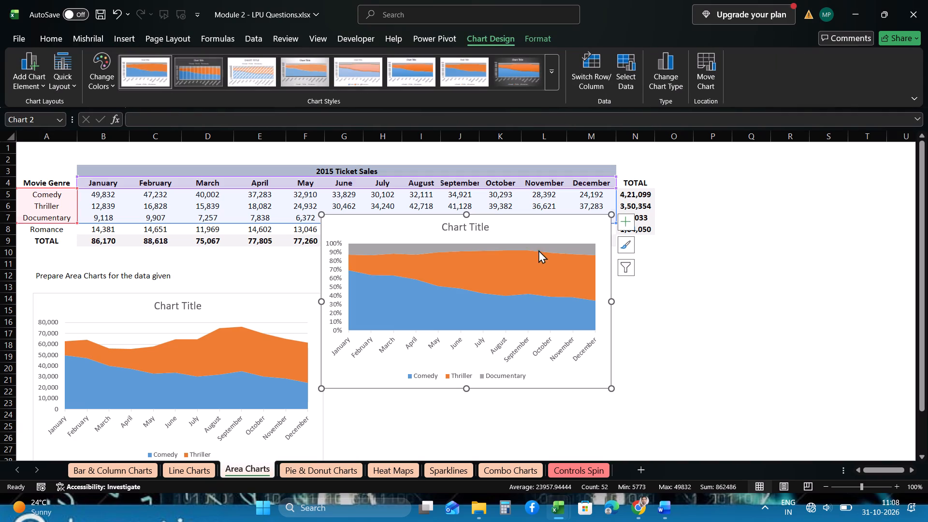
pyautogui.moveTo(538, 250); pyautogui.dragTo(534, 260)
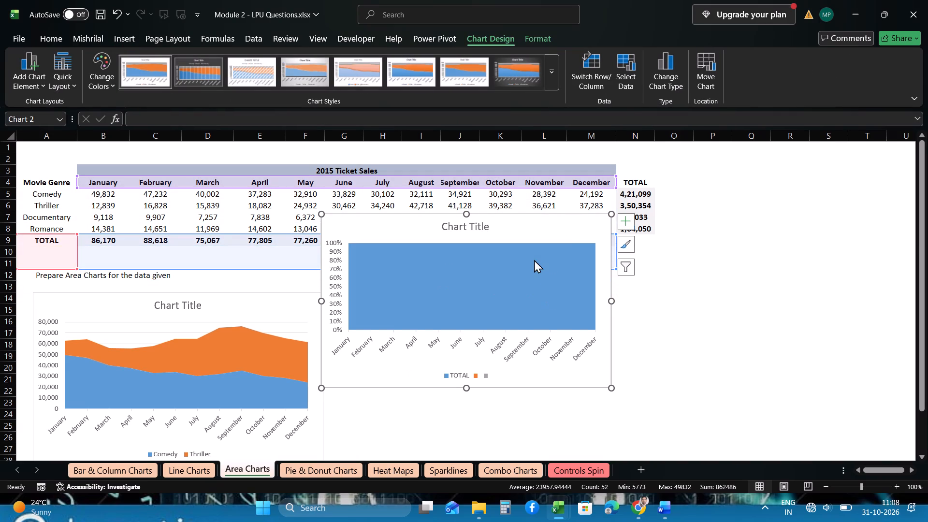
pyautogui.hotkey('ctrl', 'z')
# Move the 100% stacked area chart down beside the Comedy and Thriller area chart, below the instruction in row 12.
pyautogui.click(548, 224)
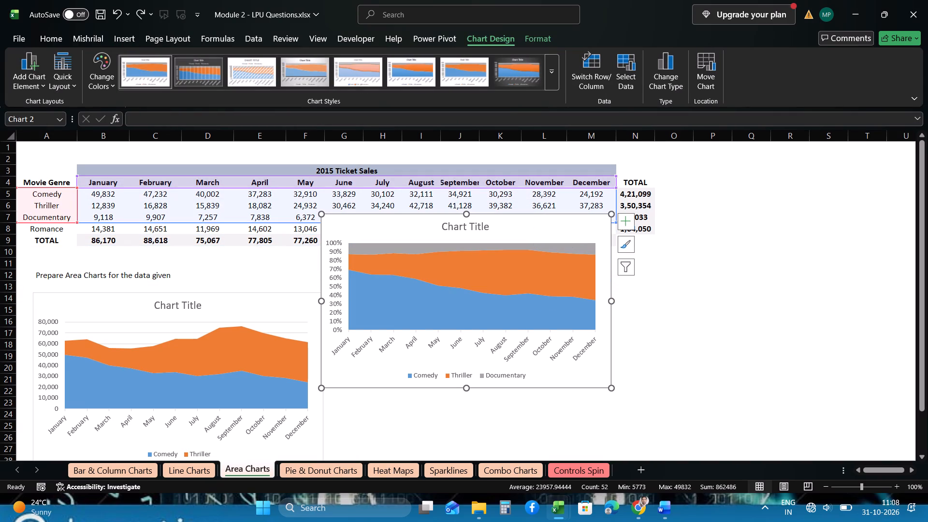
pyautogui.moveTo(548, 224); pyautogui.dragTo(558, 304)
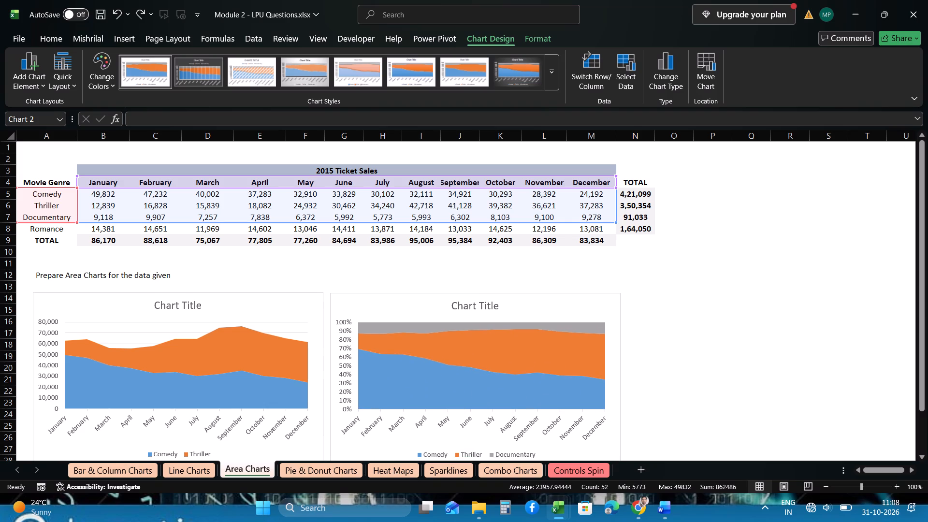
pyautogui.moveTo(558, 304); pyautogui.dragTo(557, 304)
pyautogui.scroll(-1, 557, 304)
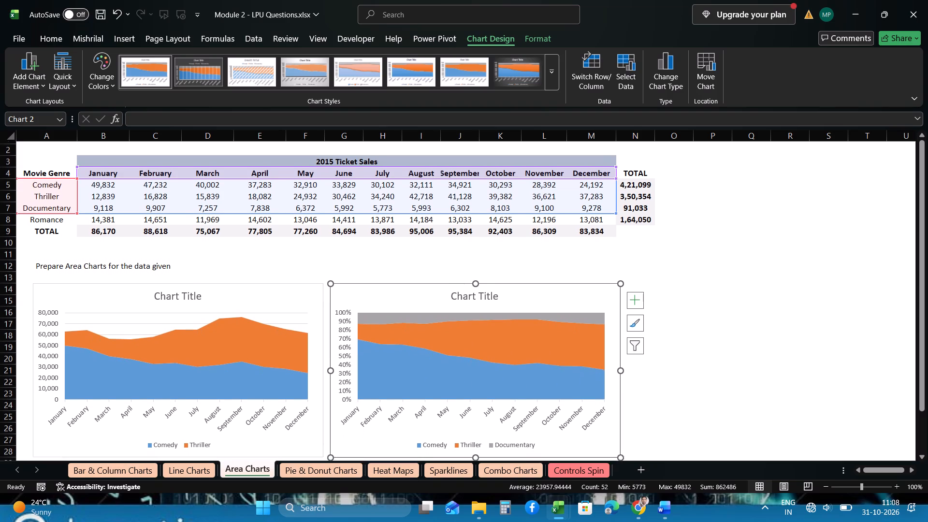
pyautogui.scroll(-1, 557, 304)
pyautogui.click(481, 260)
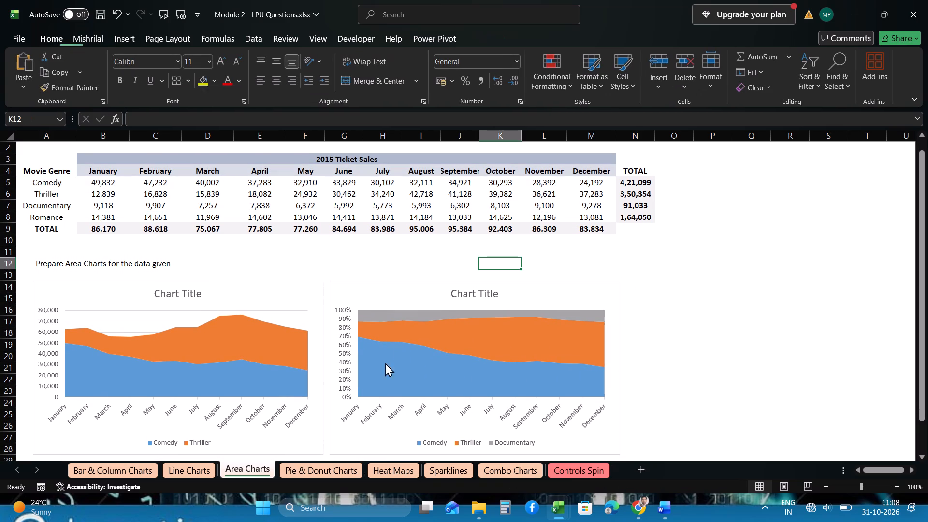
# On the Pie & Donut Charts sheet, insert a 2-D pie chart of Cost by Category, A3:B7.
pyautogui.click(319, 473)
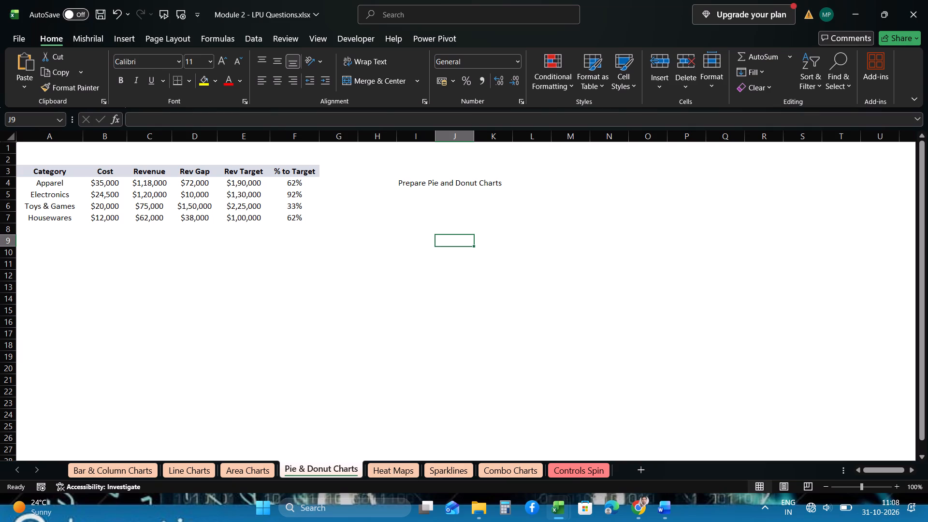
pyautogui.moveTo(50, 175); pyautogui.dragTo(290, 185)
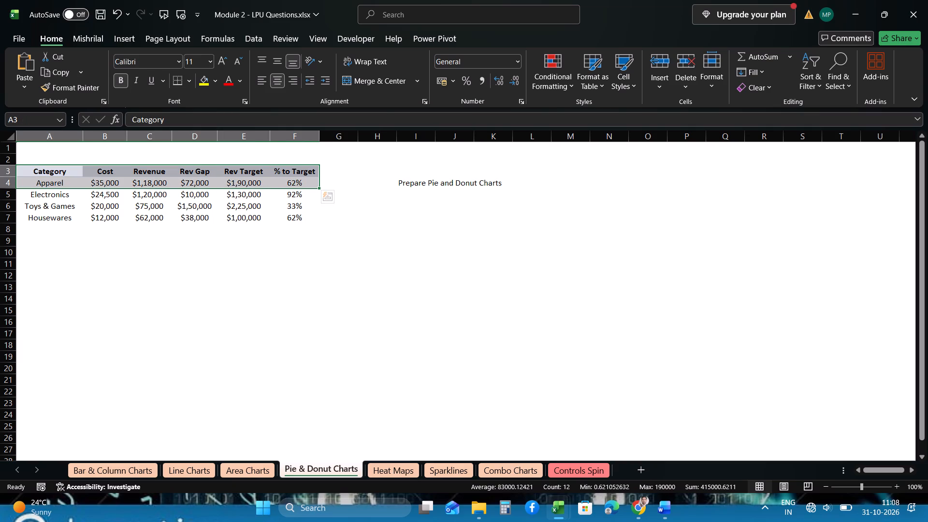
pyautogui.click(109, 172)
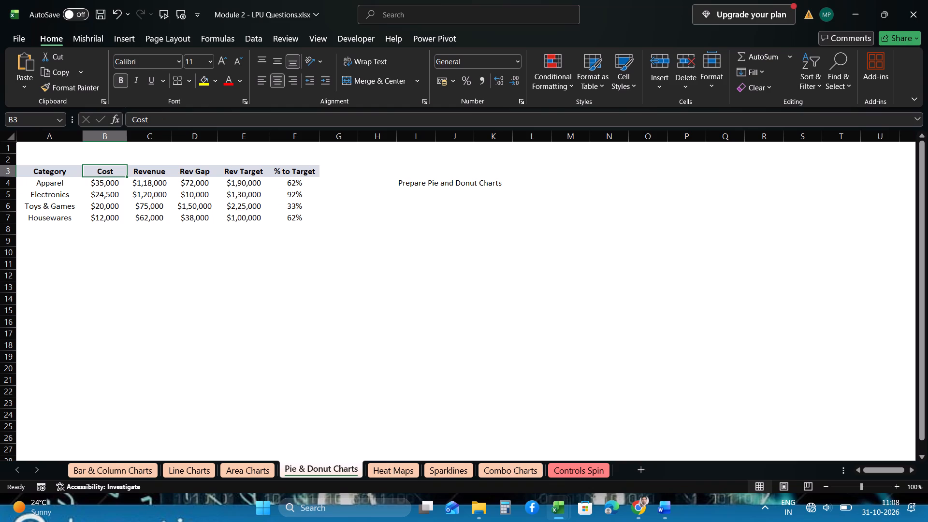
pyautogui.click(59, 173)
pyautogui.moveTo(59, 173); pyautogui.dragTo(89, 194)
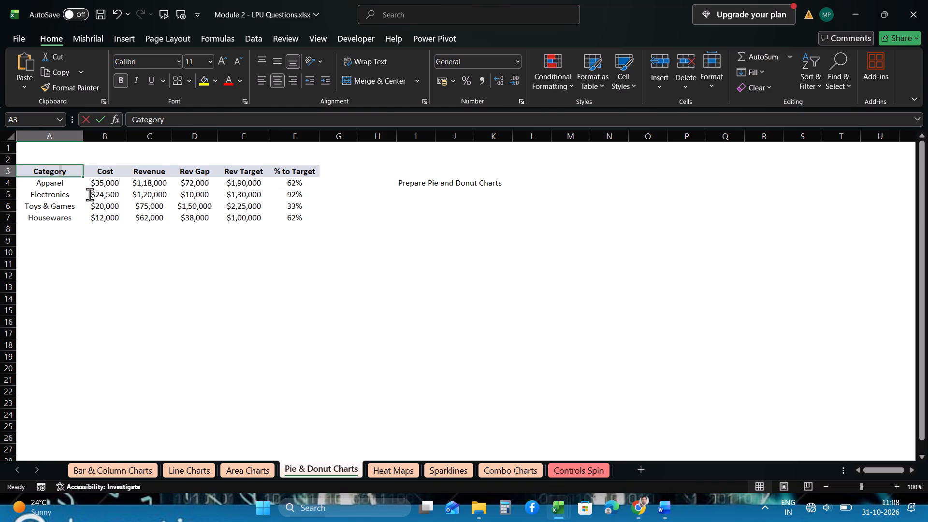
pyautogui.moveTo(89, 194); pyautogui.dragTo(70, 188)
pyautogui.click(70, 188)
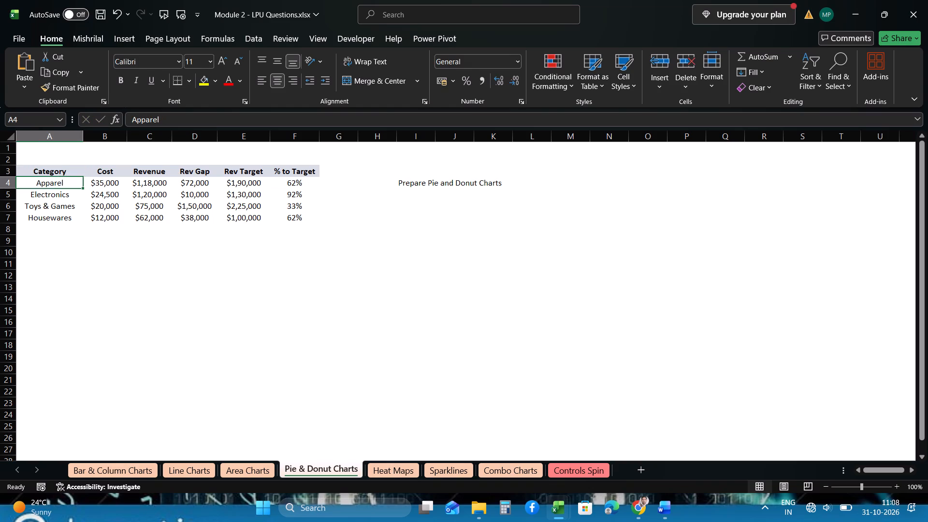
pyautogui.moveTo(72, 173); pyautogui.dragTo(100, 221)
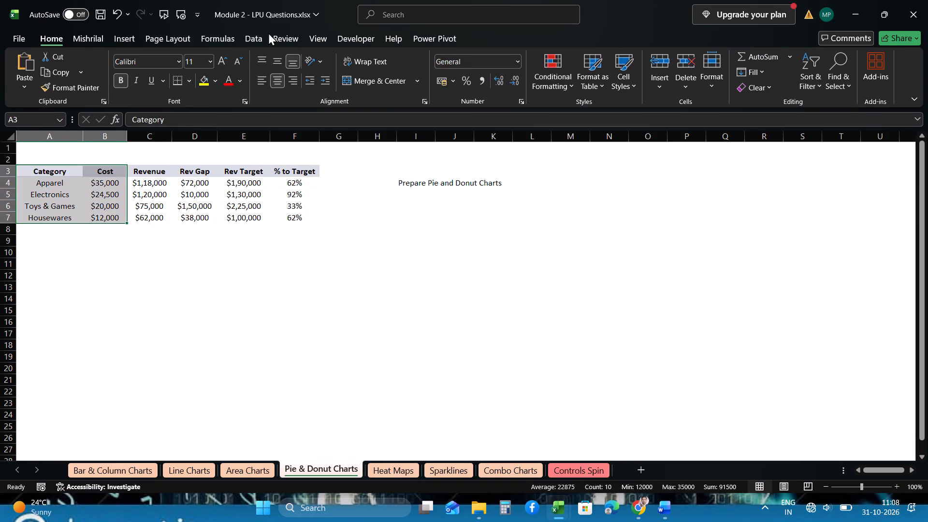
pyautogui.click(138, 39)
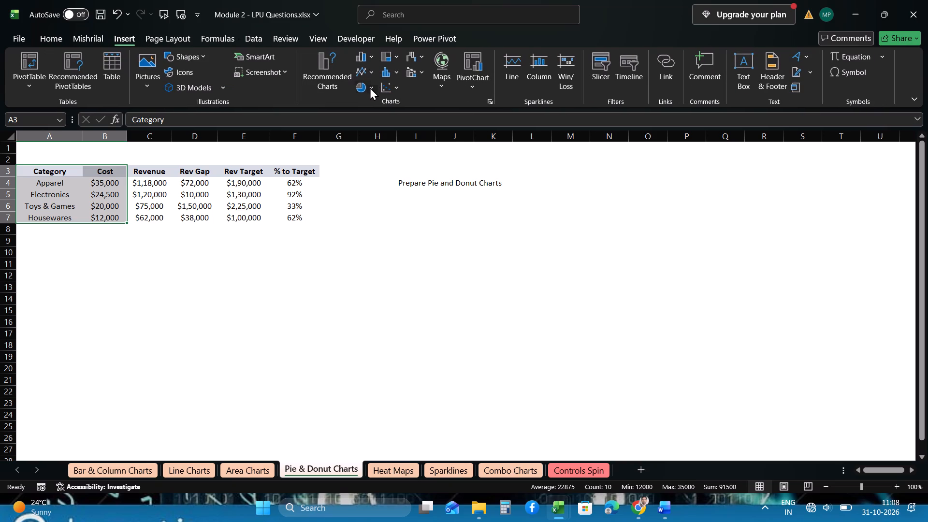
pyautogui.click(370, 87)
pyautogui.click(368, 133)
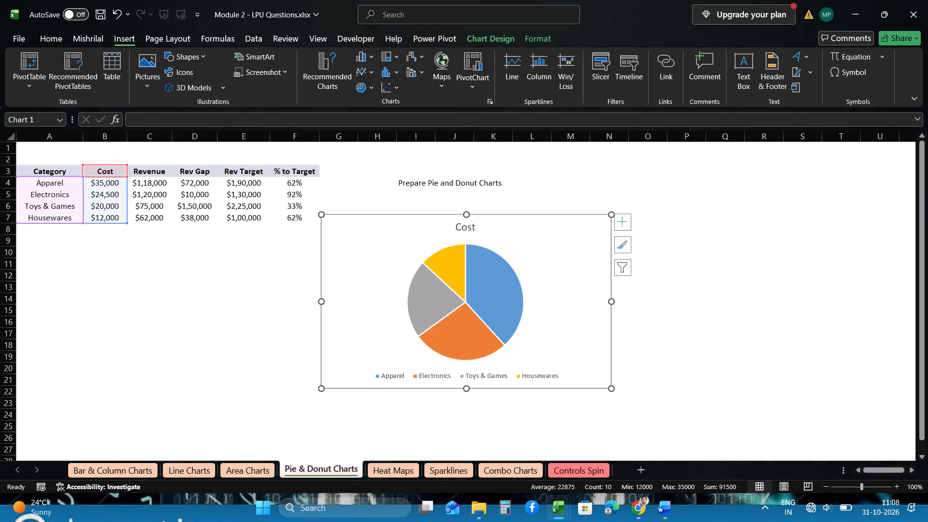
# Add data labels to the Cost pie chart.
pyautogui.click(626, 227)
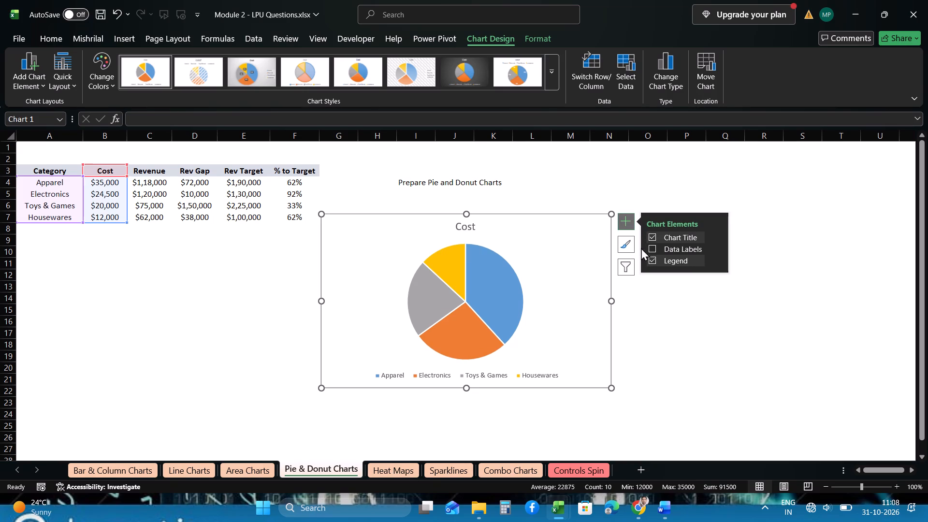
pyautogui.click(651, 246)
pyautogui.click(560, 240)
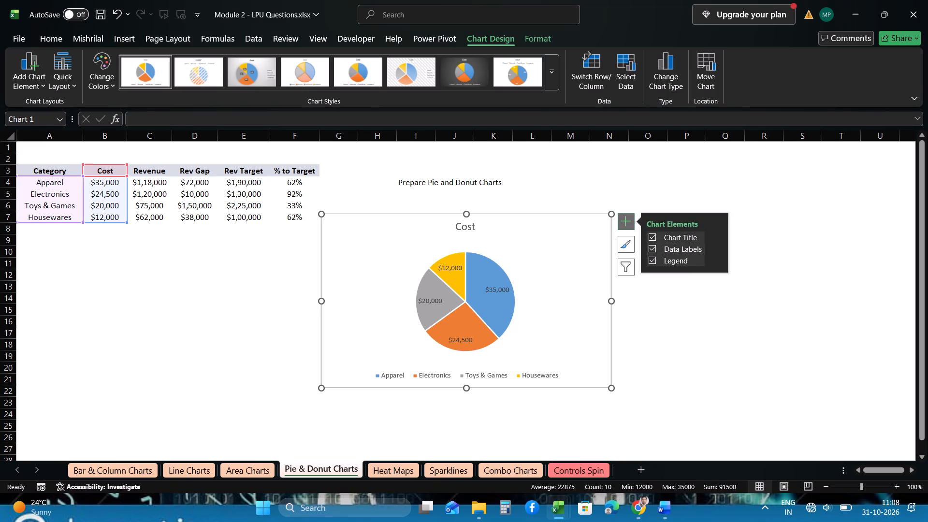
# Move the Cost pie chart below the data table, with its top edge at about row 13.
pyautogui.moveTo(540, 250); pyautogui.dragTo(284, 327)
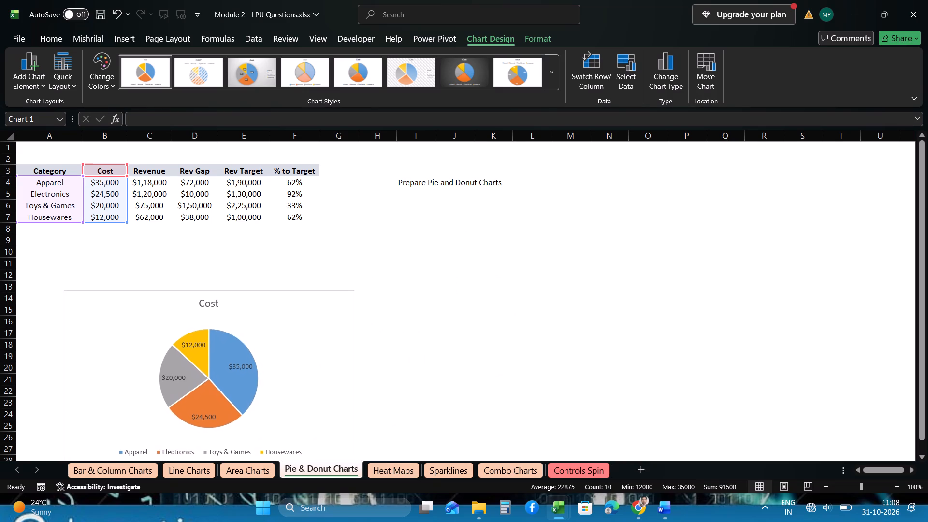
pyautogui.moveTo(284, 327); pyautogui.dragTo(266, 326)
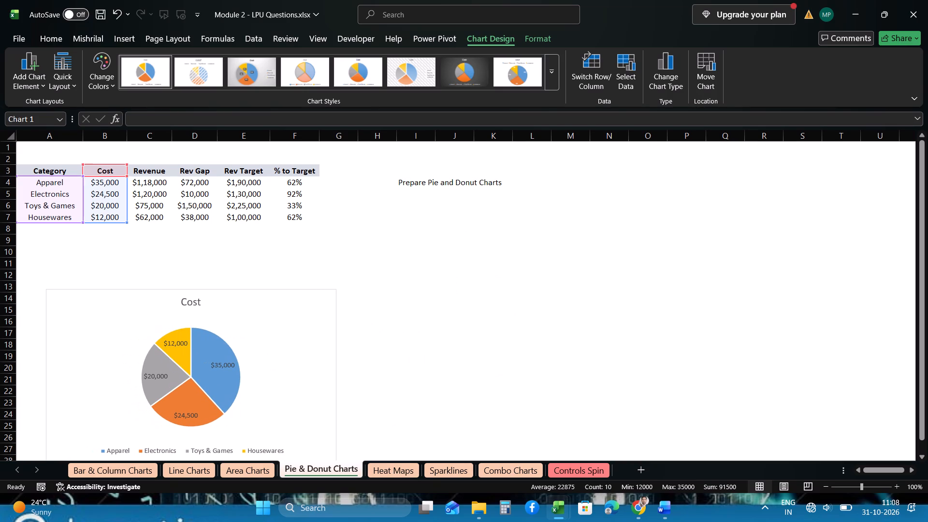
pyautogui.click(147, 249)
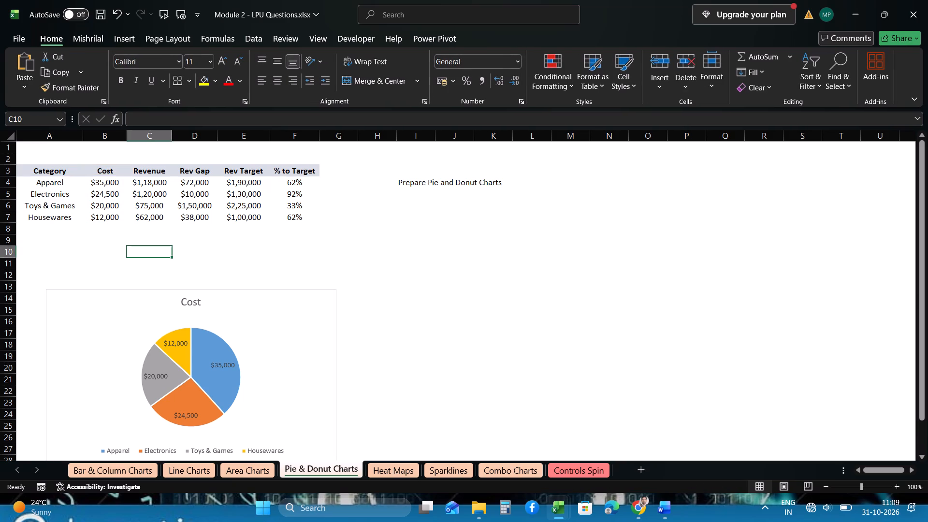
# Insert a 2-D pie chart of Revenue by Category, using A3:A7 and C3:C7.
pyautogui.click(143, 185)
pyautogui.click(69, 170)
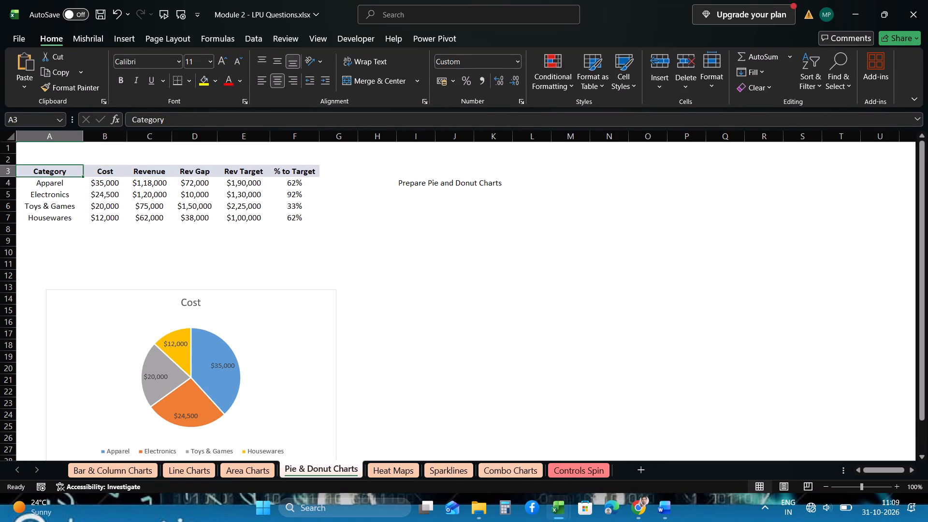
pyautogui.moveTo(71, 170); pyautogui.dragTo(70, 217)
pyautogui.keyDown('ctrl'); pyautogui.moveTo(160, 172); pyautogui.dragTo(160, 221); pyautogui.keyUp('ctrl')
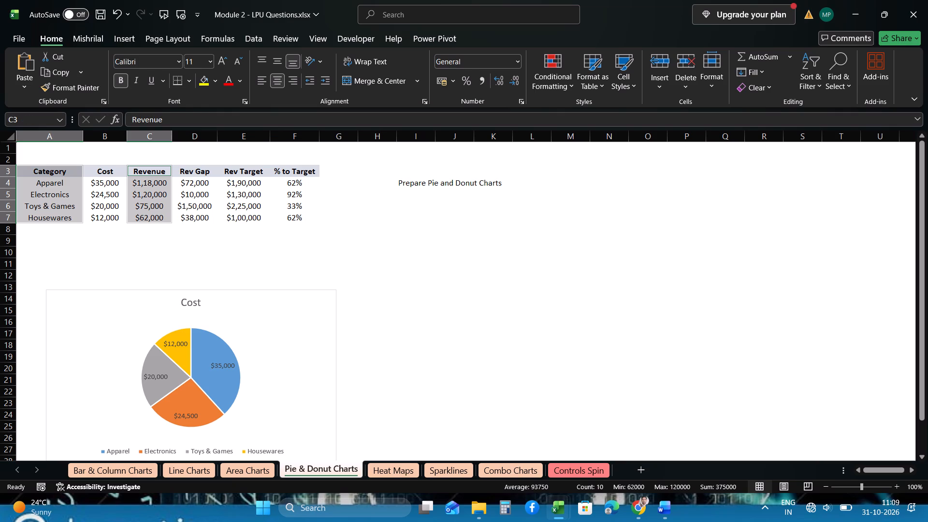
pyautogui.click(130, 38)
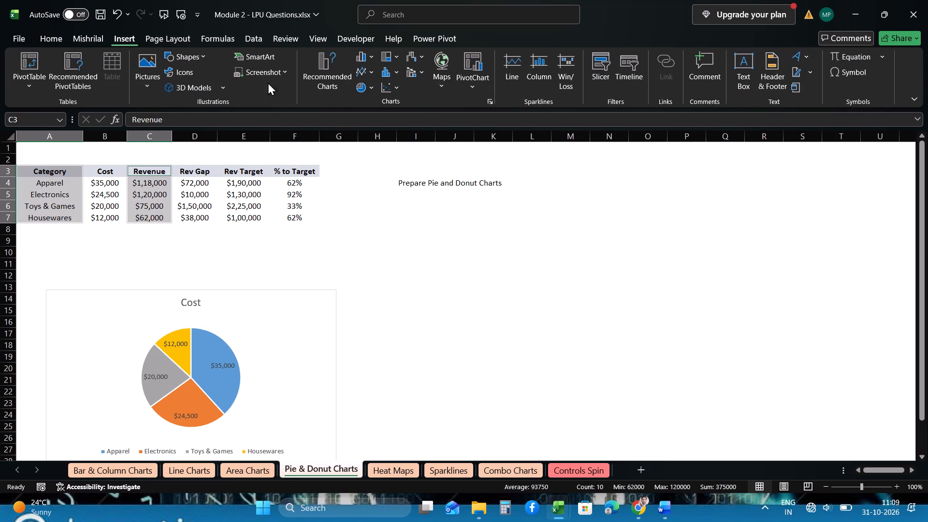
pyautogui.click(375, 88)
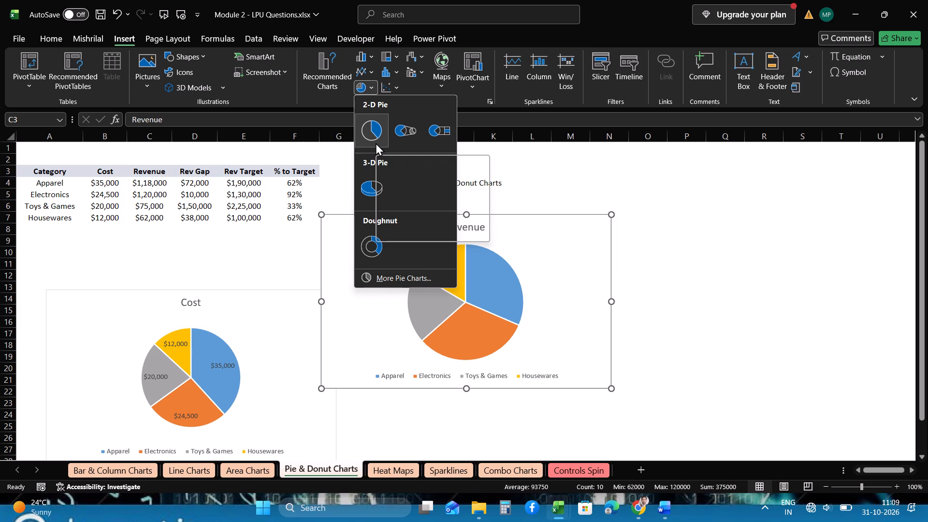
pyautogui.click(376, 143)
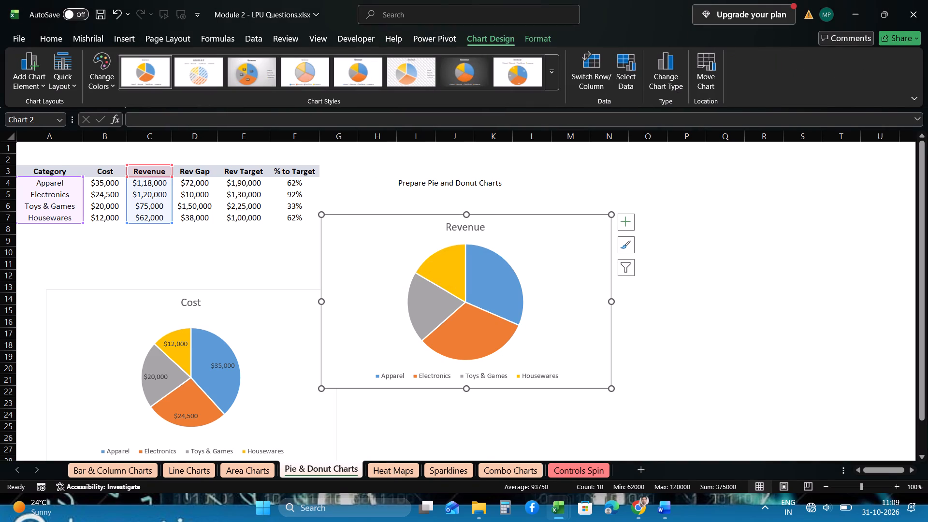
# Move the Revenue pie chart down beside the Cost pie chart, with its top edge at about row 13.
pyautogui.moveTo(428, 229); pyautogui.dragTo(454, 302)
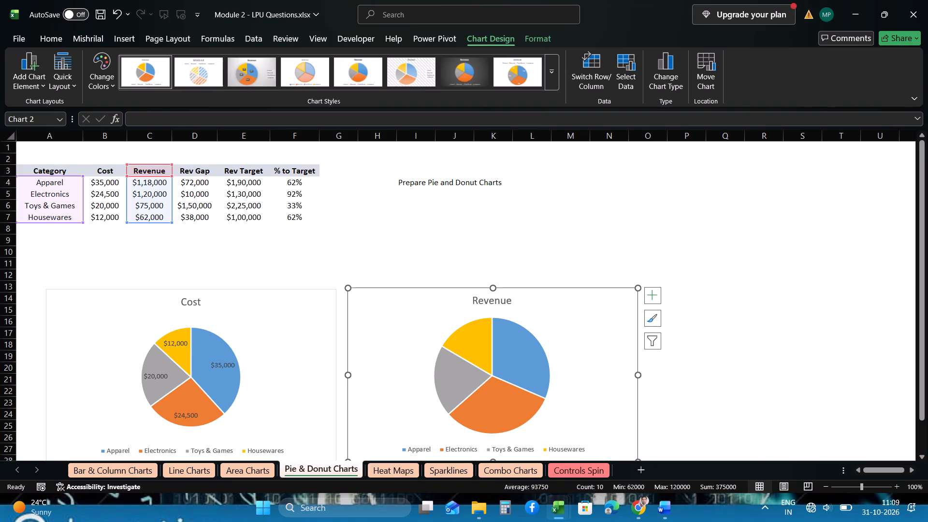
# Insert a 3-D pie chart of Rev Gap by Category, using A3:A7 and D3:D7.
pyautogui.click(73, 174)
pyautogui.moveTo(68, 171); pyautogui.dragTo(72, 220)
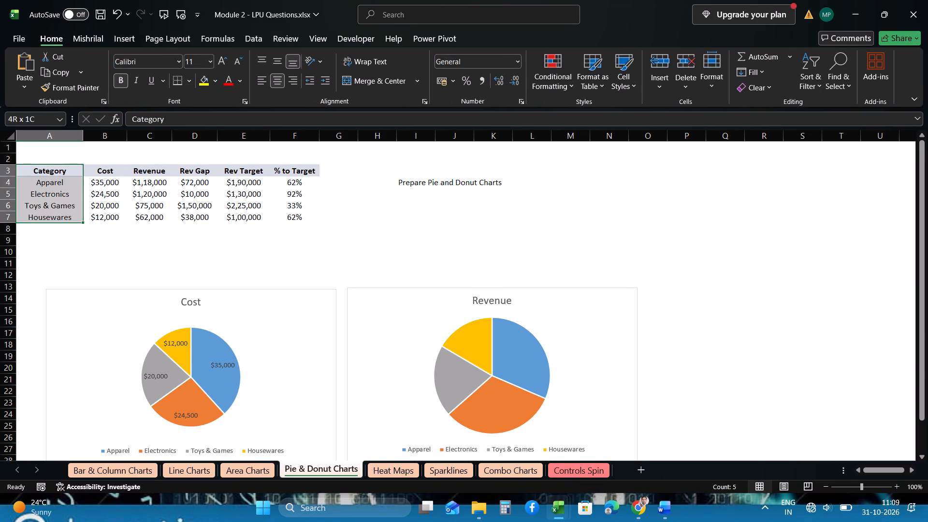
pyautogui.moveTo(72, 220); pyautogui.dragTo(74, 220)
pyautogui.keyDown('ctrl'); pyautogui.moveTo(186, 170); pyautogui.dragTo(199, 218); pyautogui.keyUp('ctrl')
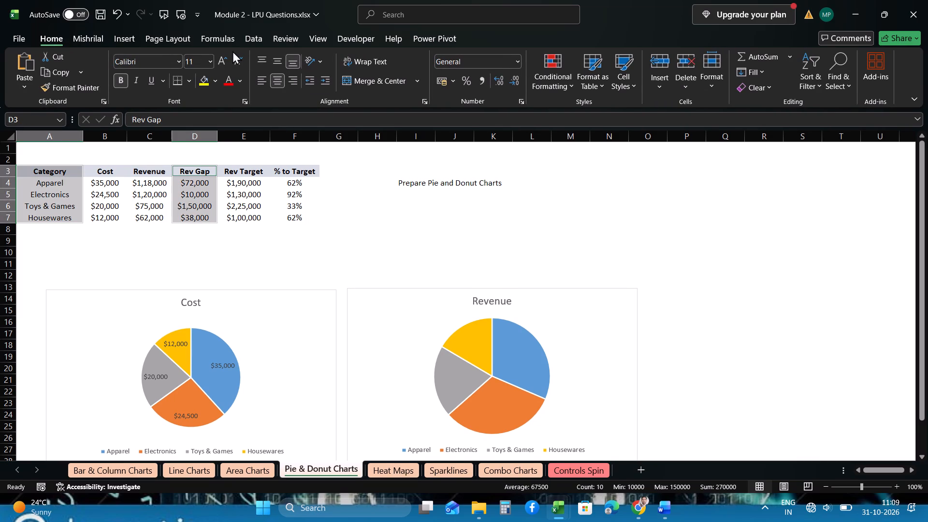
pyautogui.click(124, 39)
pyautogui.click(369, 84)
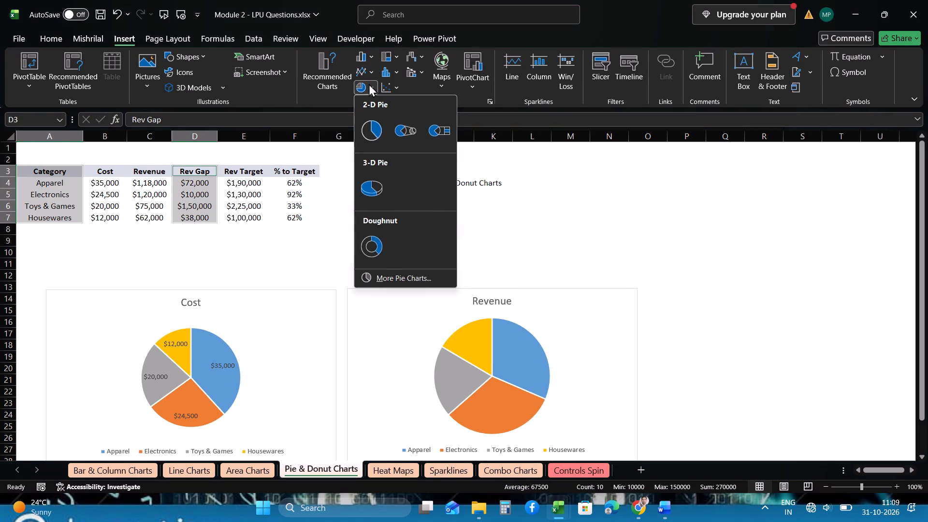
pyautogui.click(378, 184)
# Move the Rev Gap 3-D pie chart beside the Revenue pie chart, aligned in the same row of charts.
pyautogui.moveTo(548, 231); pyautogui.dragTo(843, 275)
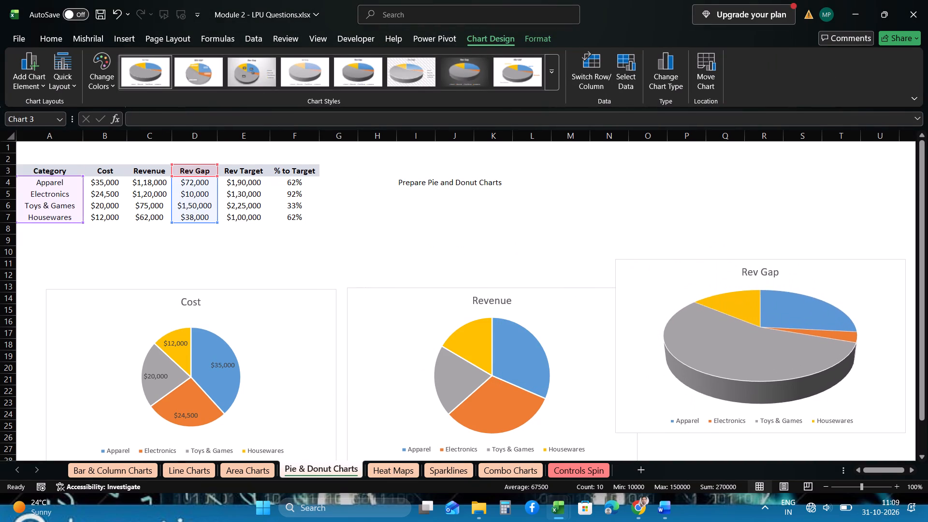
pyautogui.moveTo(843, 275); pyautogui.dragTo(870, 301)
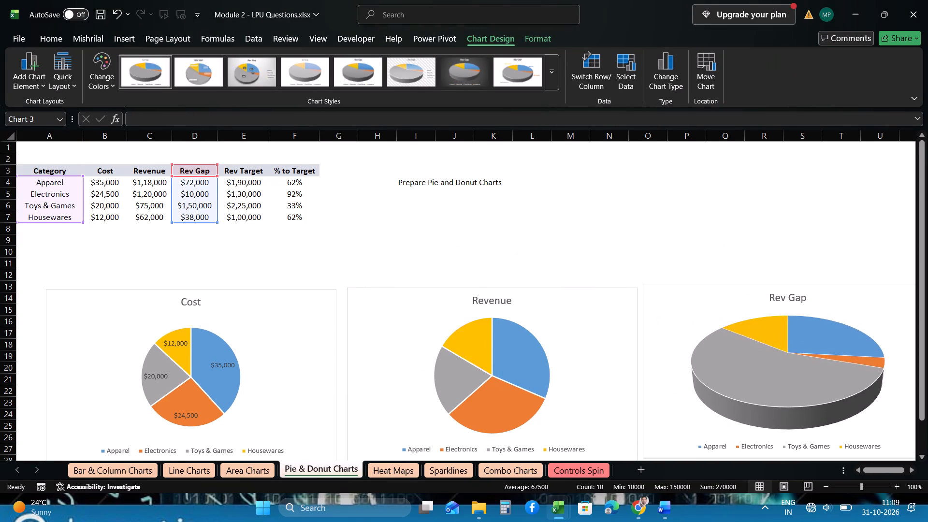
pyautogui.moveTo(870, 301); pyautogui.dragTo(870, 304)
# Add data labels to the Rev Gap 3-D pie chart.
pyautogui.hscroll(-3, 870, 304)
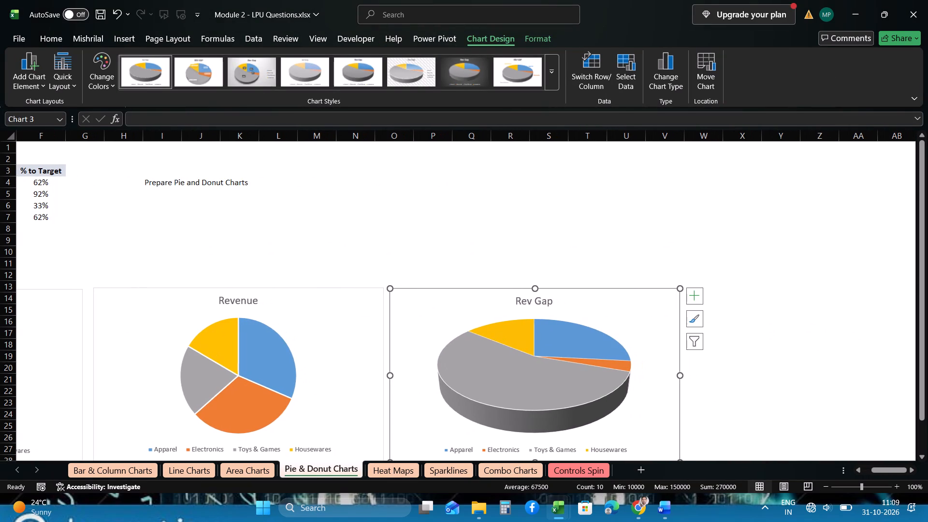
pyautogui.click(696, 318)
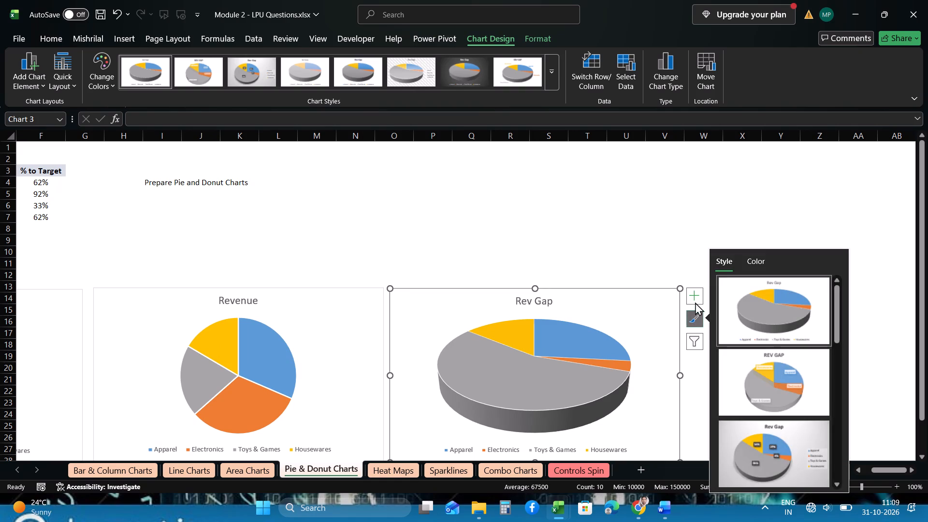
pyautogui.click(696, 299)
pyautogui.click(721, 324)
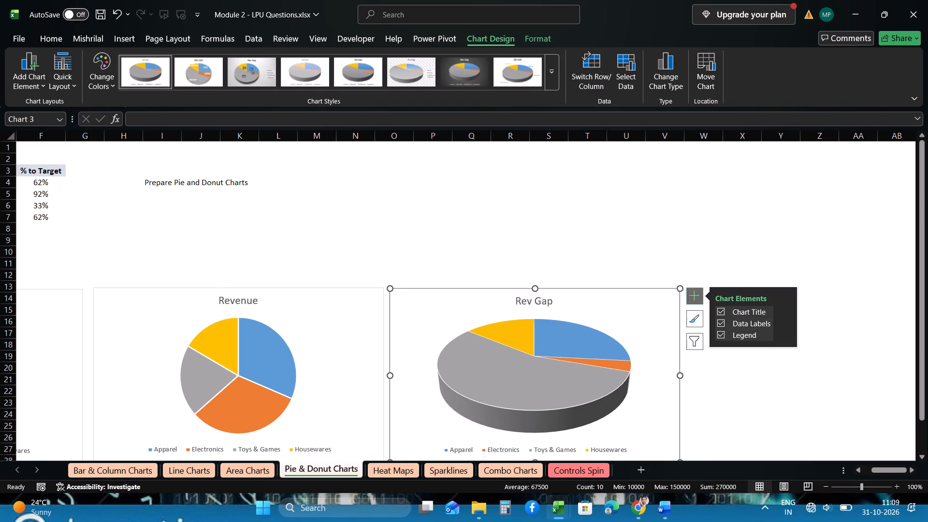
pyautogui.hscroll(3, 682, 267)
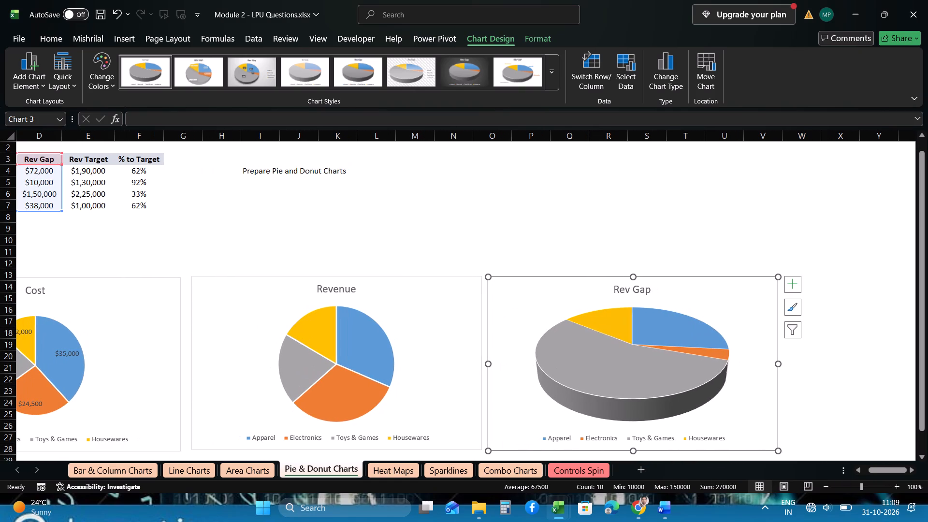
pyautogui.click(769, 332)
pyautogui.click(800, 308)
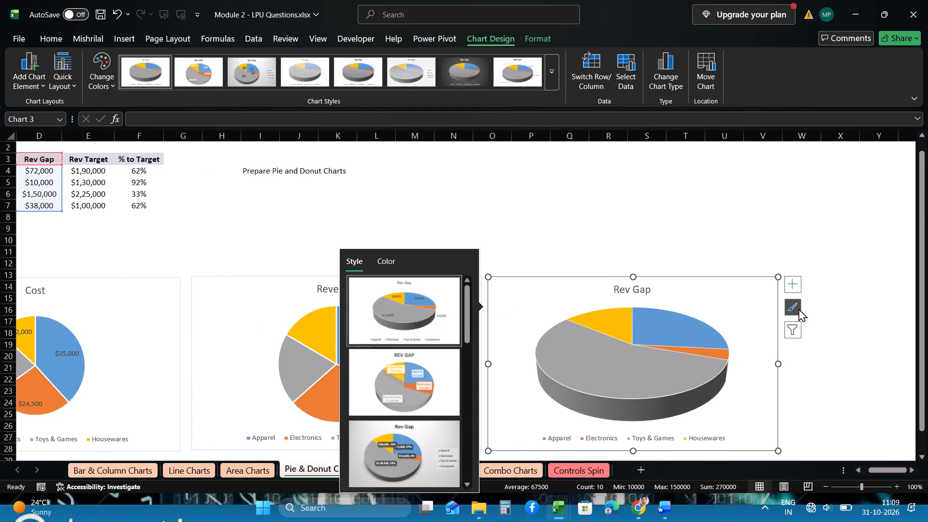
pyautogui.click(793, 285)
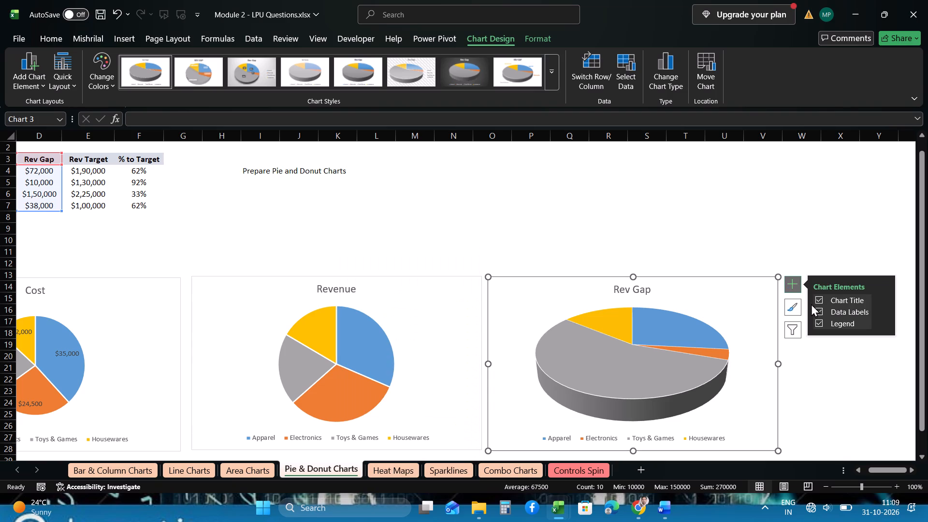
pyautogui.click(819, 311)
pyautogui.click(819, 311)
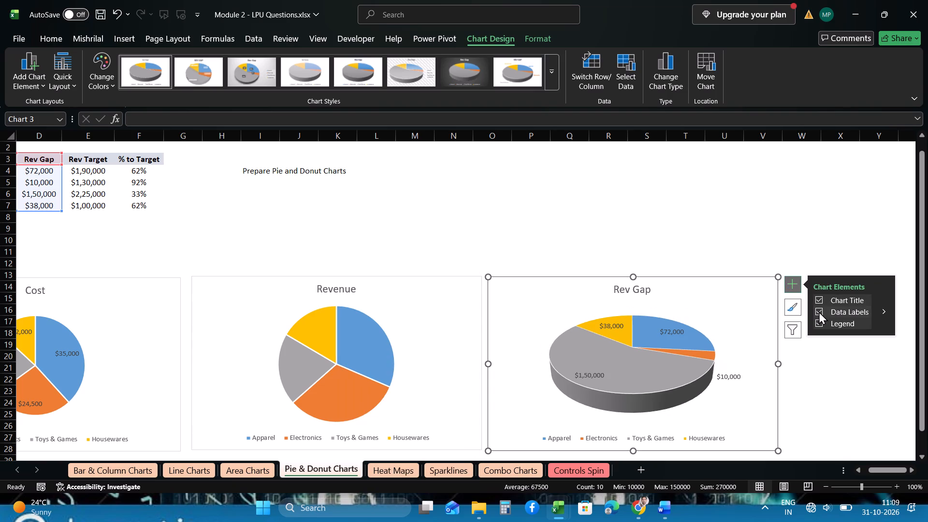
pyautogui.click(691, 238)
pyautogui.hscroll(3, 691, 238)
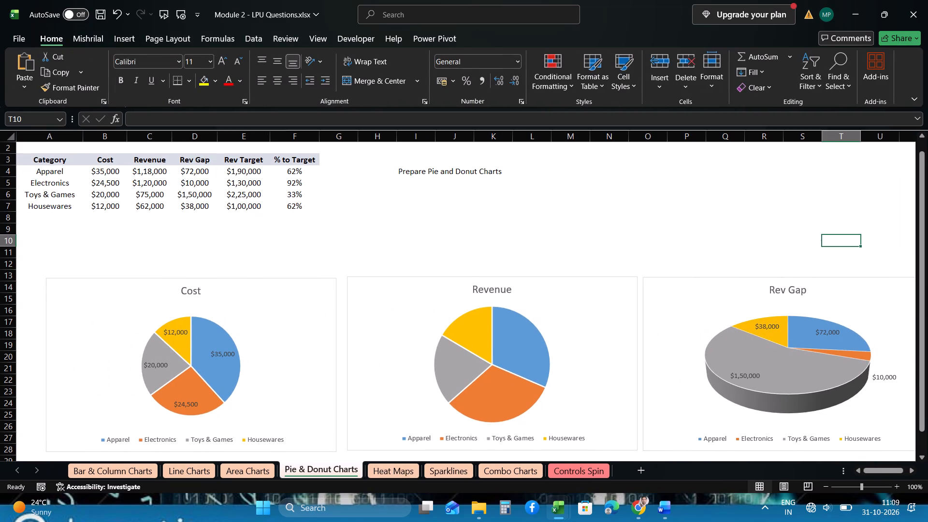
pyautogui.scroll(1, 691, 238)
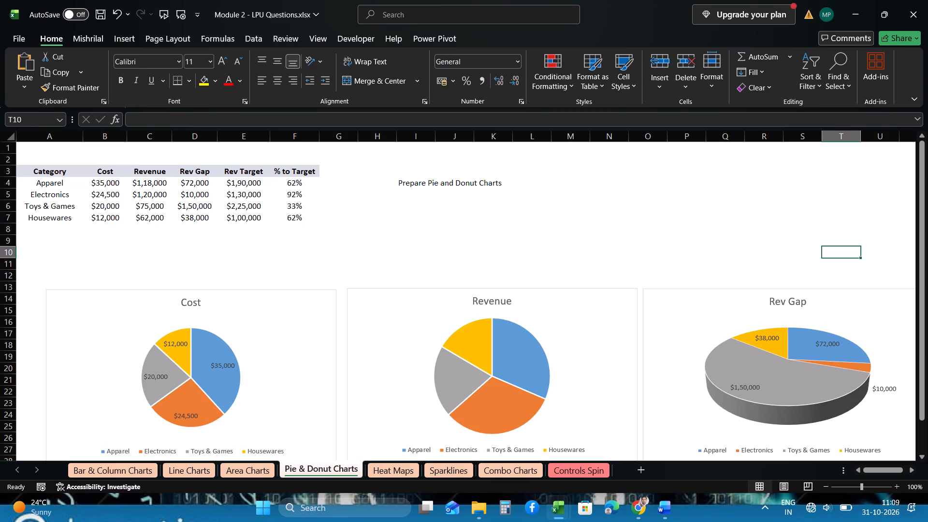
# On the Heat Maps sheet, select the monthly temperature table with its city and month headings, B3:N13.
pyautogui.click(388, 470)
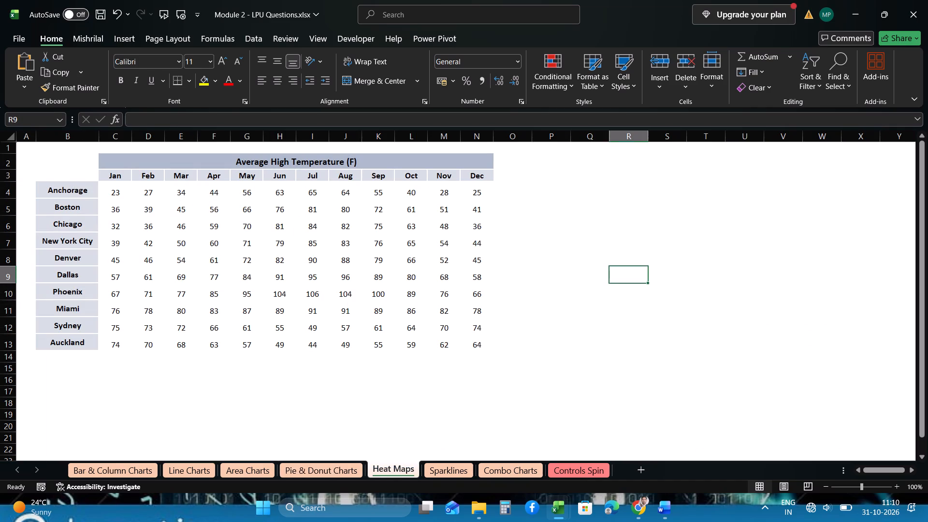
pyautogui.moveTo(78, 161); pyautogui.dragTo(282, 306)
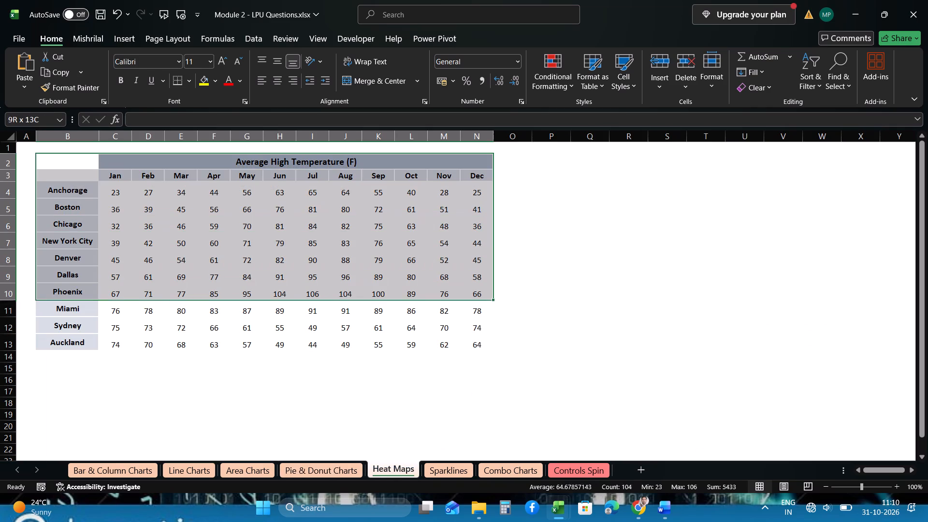
pyautogui.moveTo(282, 306); pyautogui.dragTo(255, 343)
pyautogui.scroll(1, 255, 327)
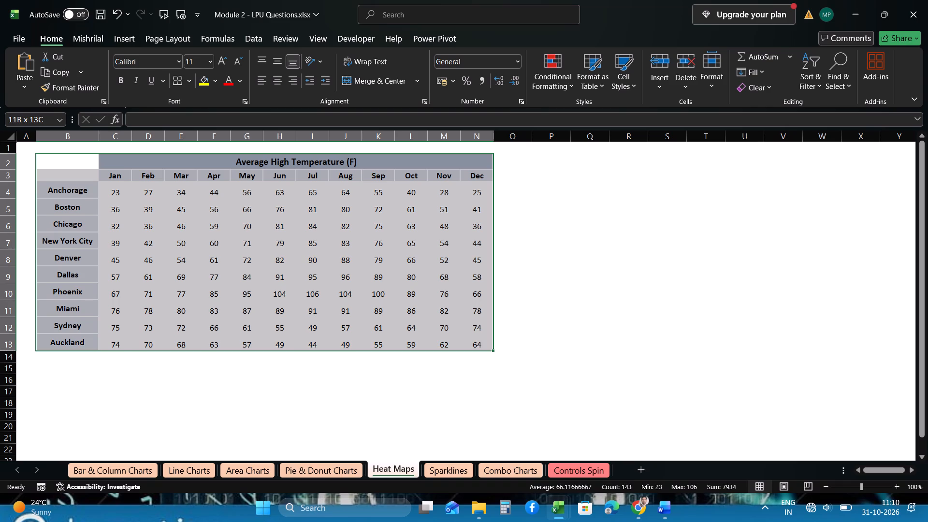
pyautogui.moveTo(255, 343); pyautogui.dragTo(255, 348)
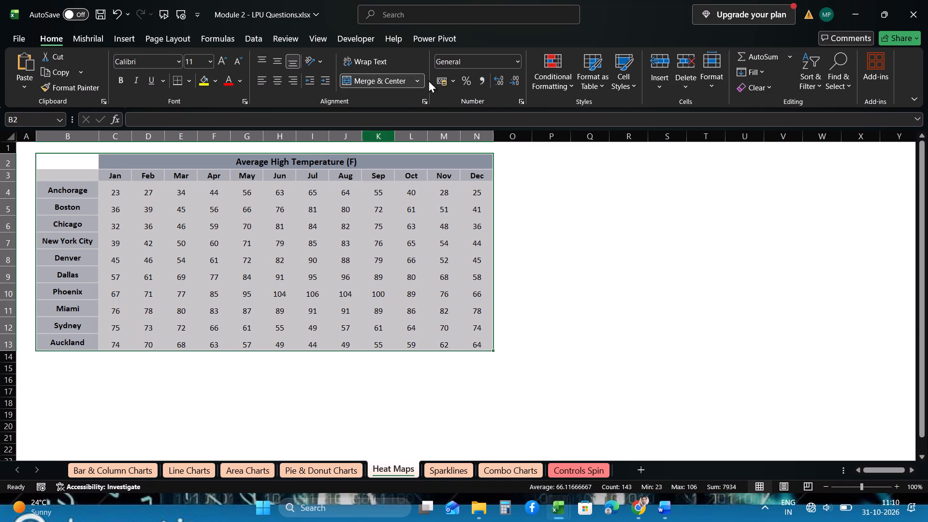
pyautogui.click(346, 164)
pyautogui.click(85, 177)
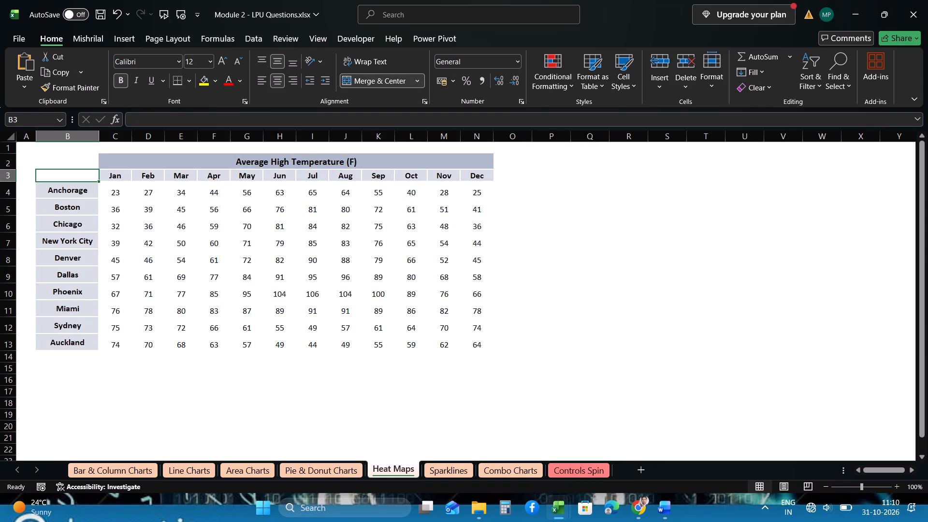
pyautogui.moveTo(85, 177); pyautogui.dragTo(449, 344)
pyautogui.hscroll(1, 413, 338)
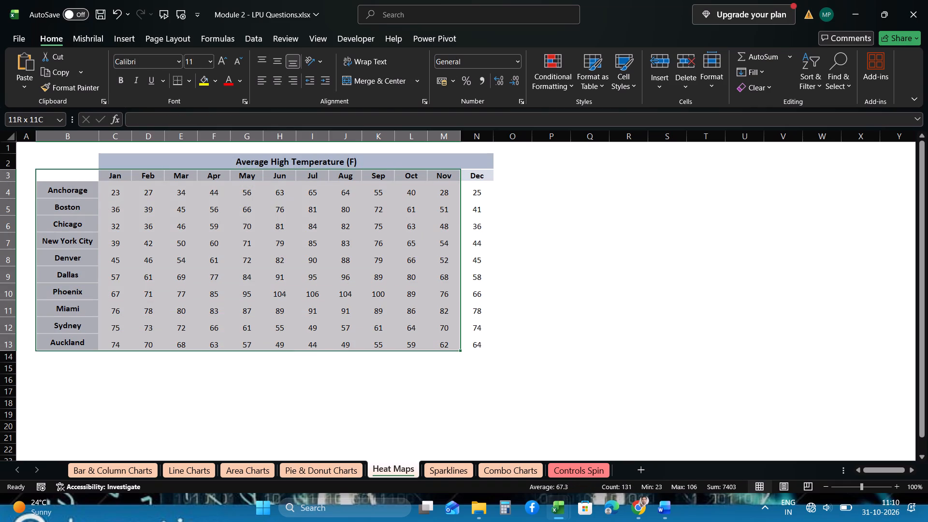
pyautogui.moveTo(449, 344); pyautogui.dragTo(470, 347)
pyautogui.hscroll(1, 450, 344)
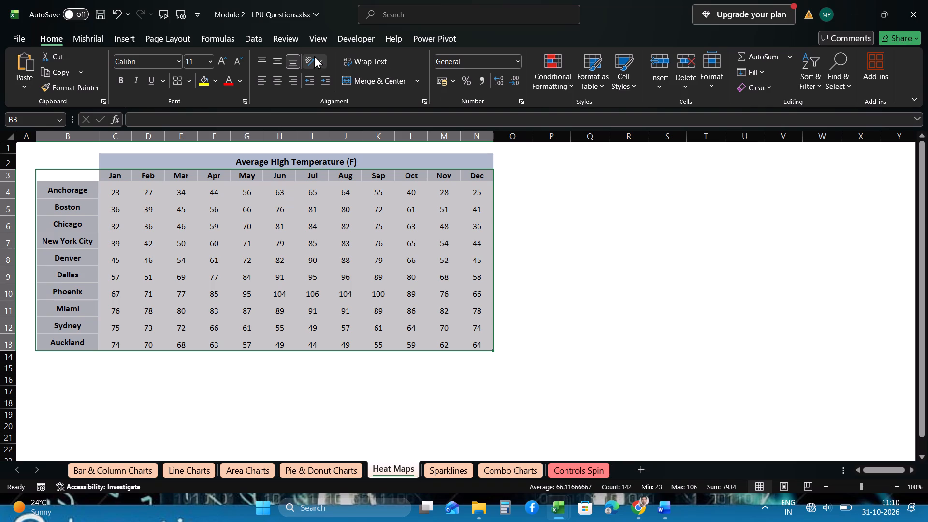
pyautogui.click(124, 42)
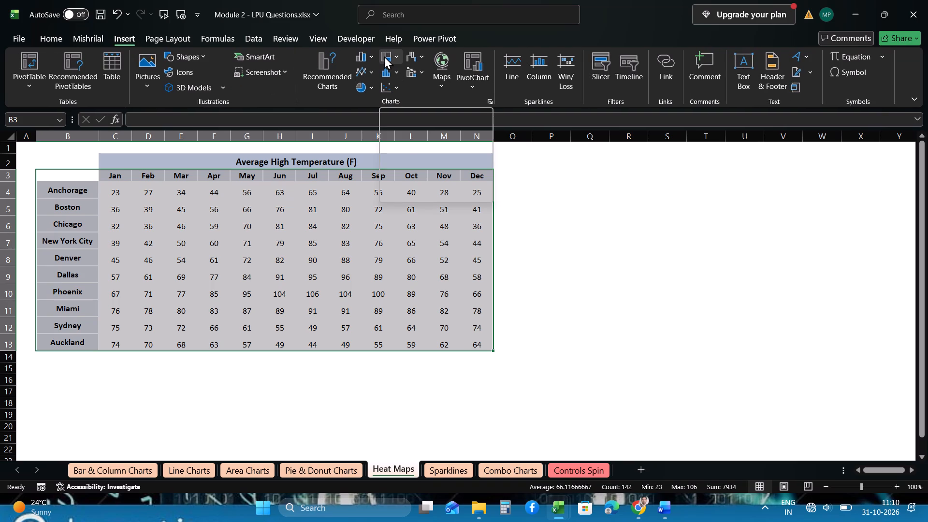
# Search the commands for "heat map" and look for that text in the worksheet.
pyautogui.click(395, 13)
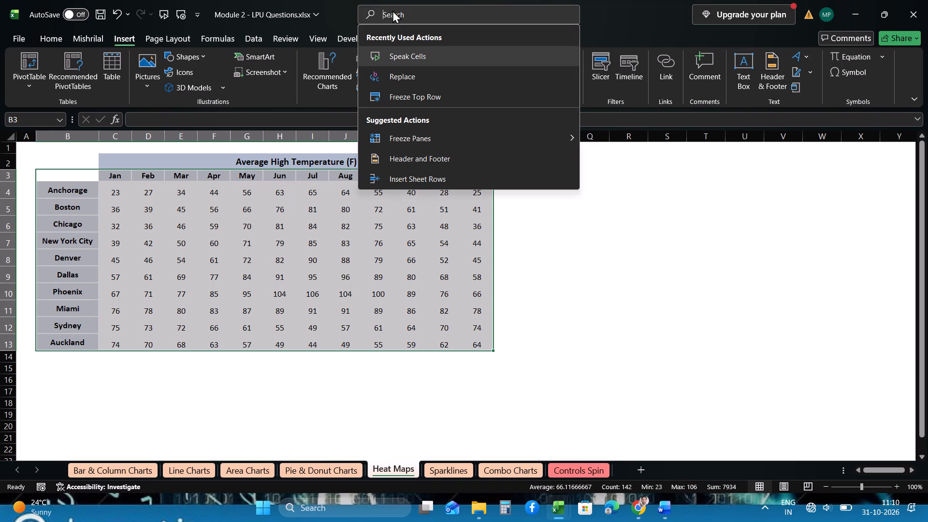
pyautogui.write('head')
pyautogui.press('BackSpace')
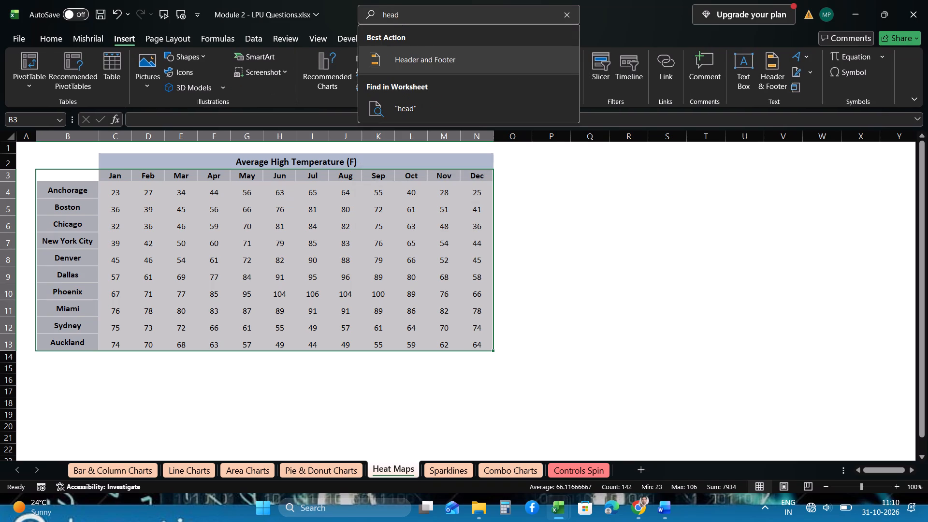
pyautogui.press('t')
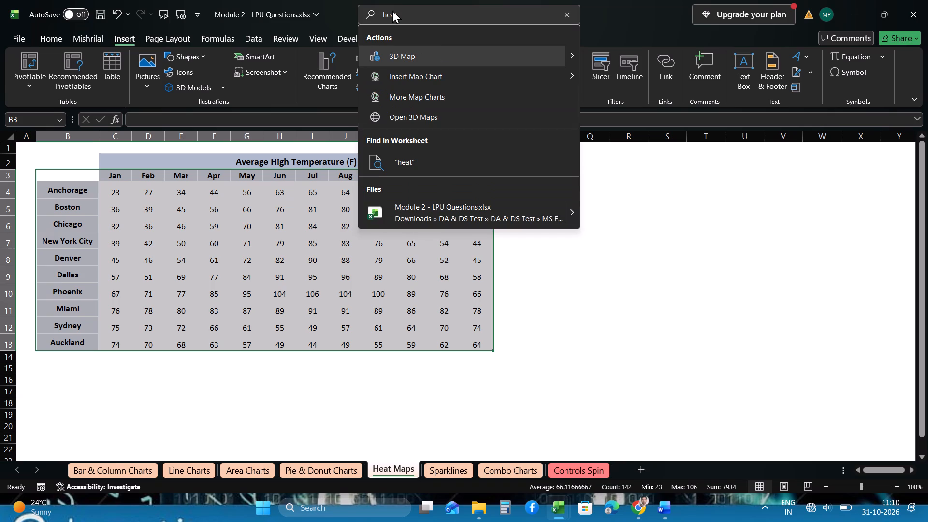
pyautogui.press('BackSpace')
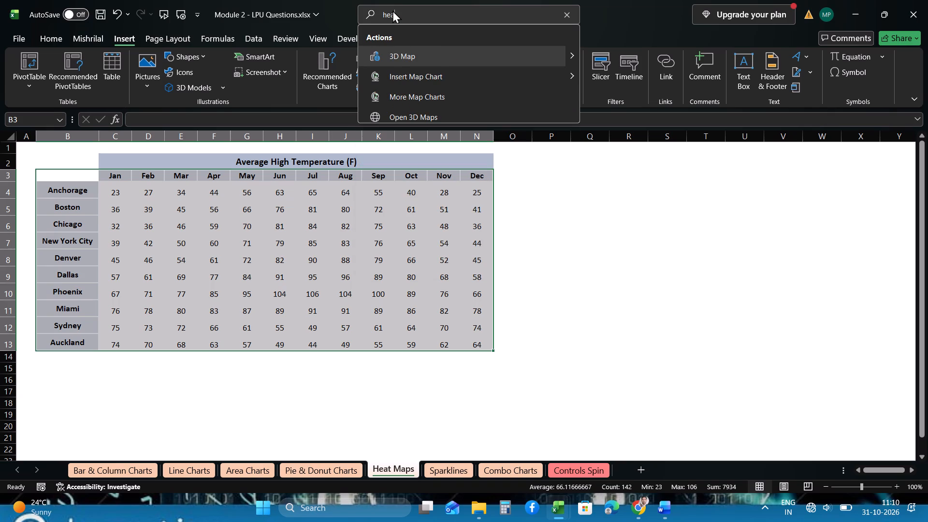
pyautogui.press('BackSpace')
pyautogui.press('BackSpace')
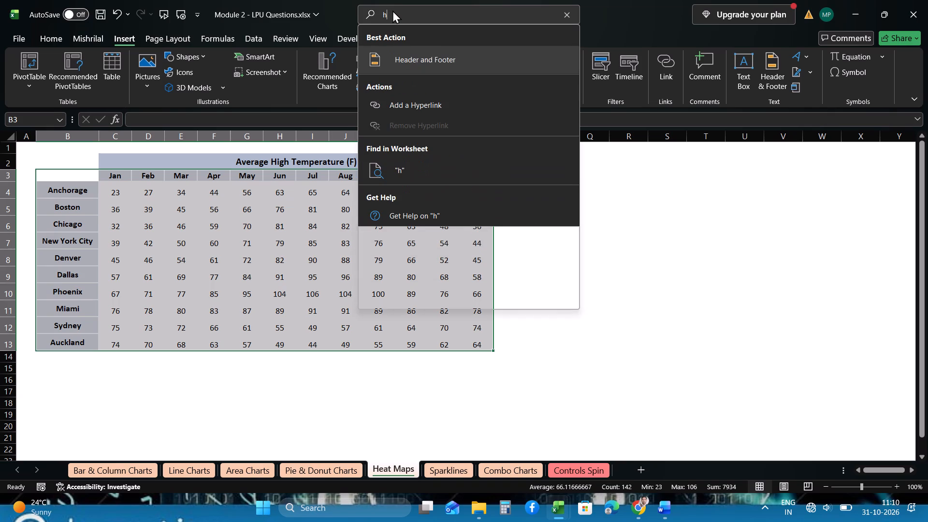
pyautogui.write('eat map')
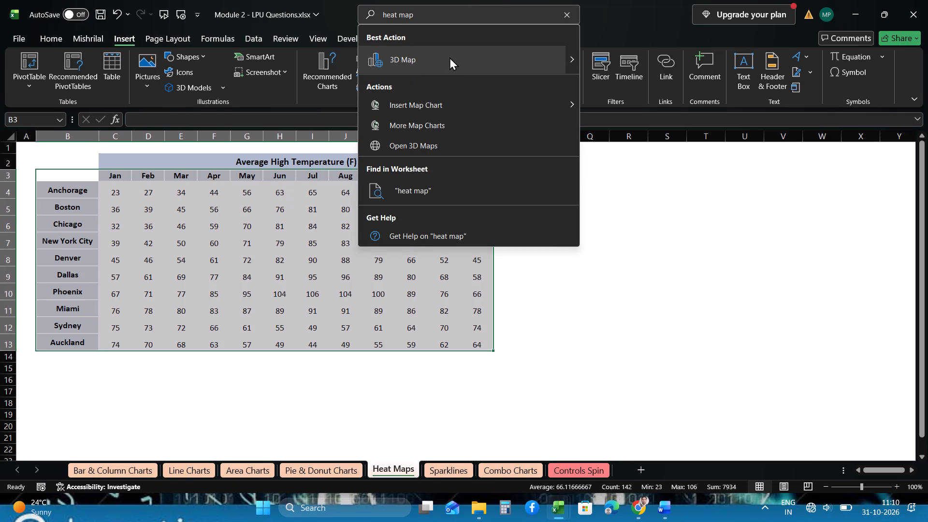
pyautogui.click(430, 193)
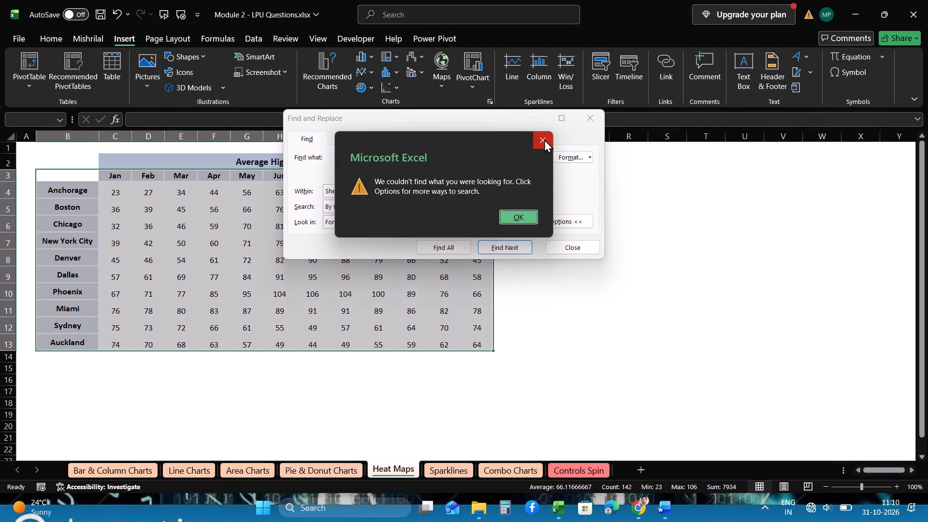
pyautogui.click(544, 139)
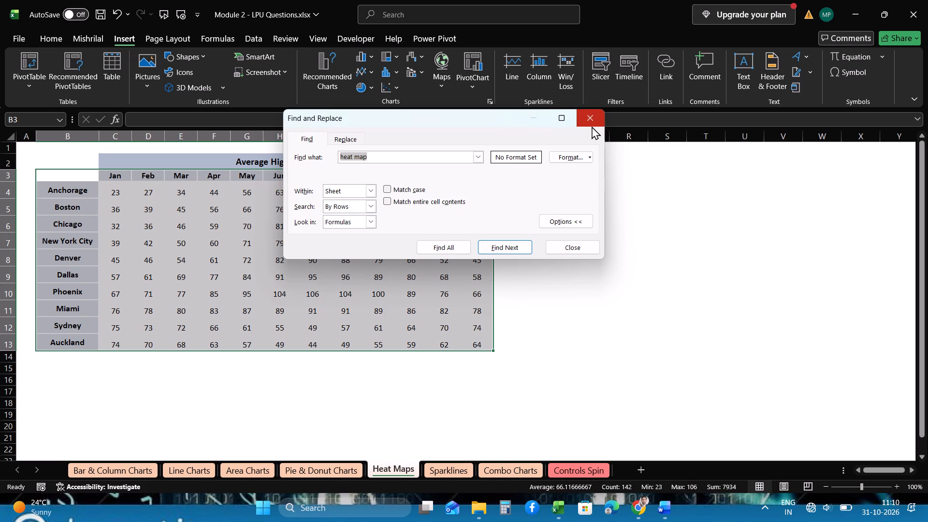
pyautogui.click(594, 123)
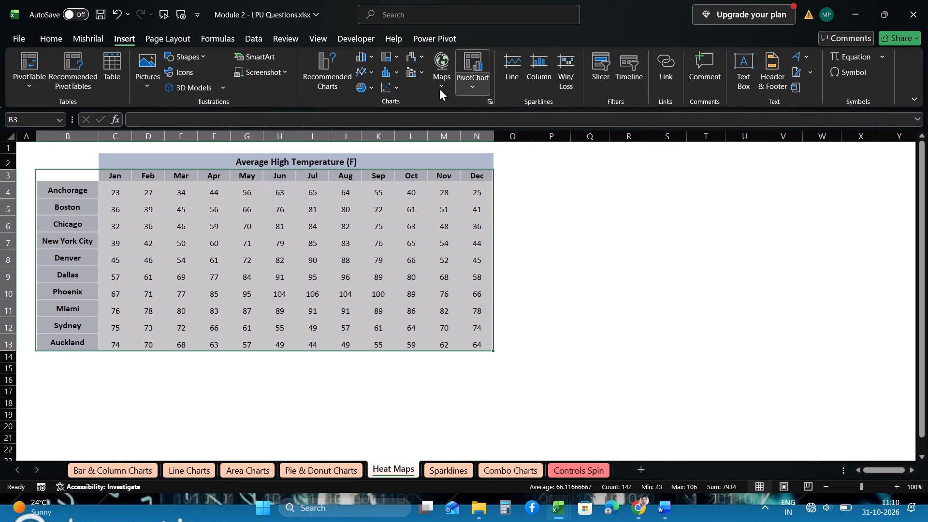
# Insert a Treemap chart of the selected temperature table, B3:N13.
pyautogui.click(388, 55)
pyautogui.click(396, 95)
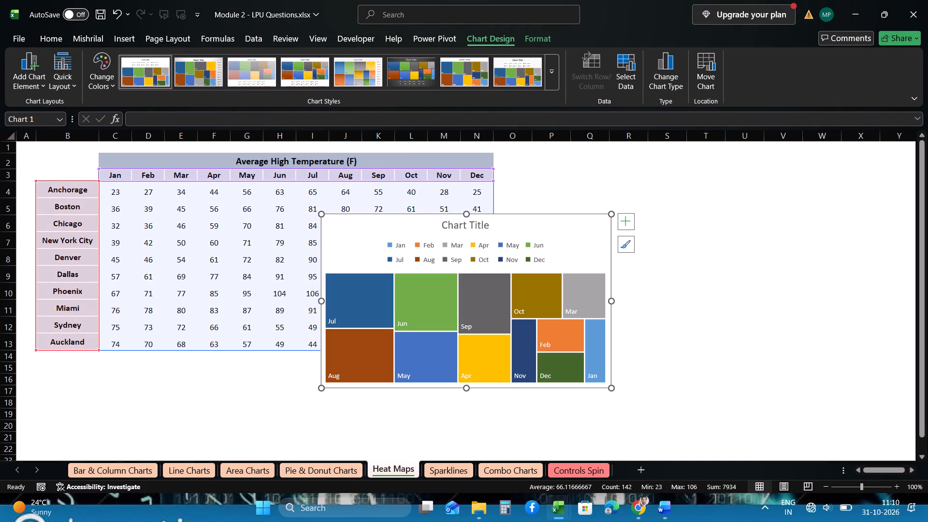
# Move the treemap chart clear of the temperature table, to about columns O to V starting at row 4.
pyautogui.moveTo(561, 227); pyautogui.dragTo(749, 200)
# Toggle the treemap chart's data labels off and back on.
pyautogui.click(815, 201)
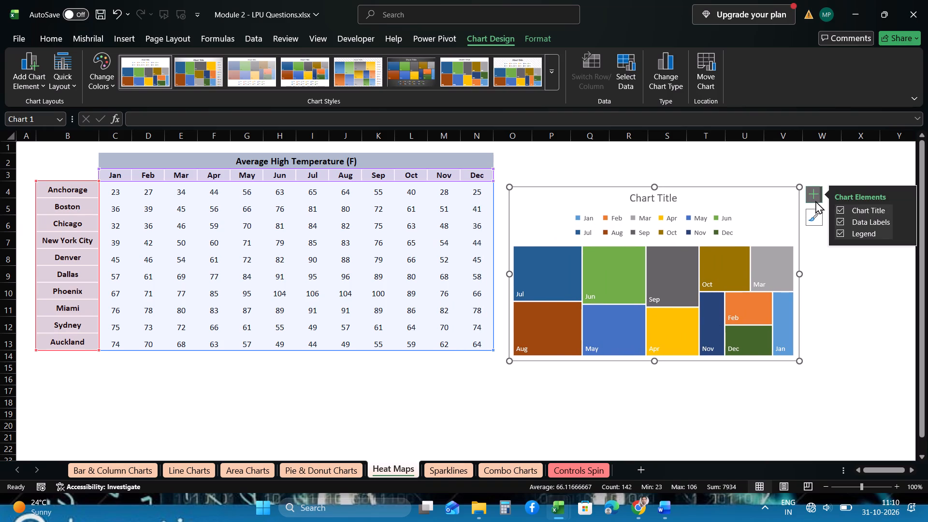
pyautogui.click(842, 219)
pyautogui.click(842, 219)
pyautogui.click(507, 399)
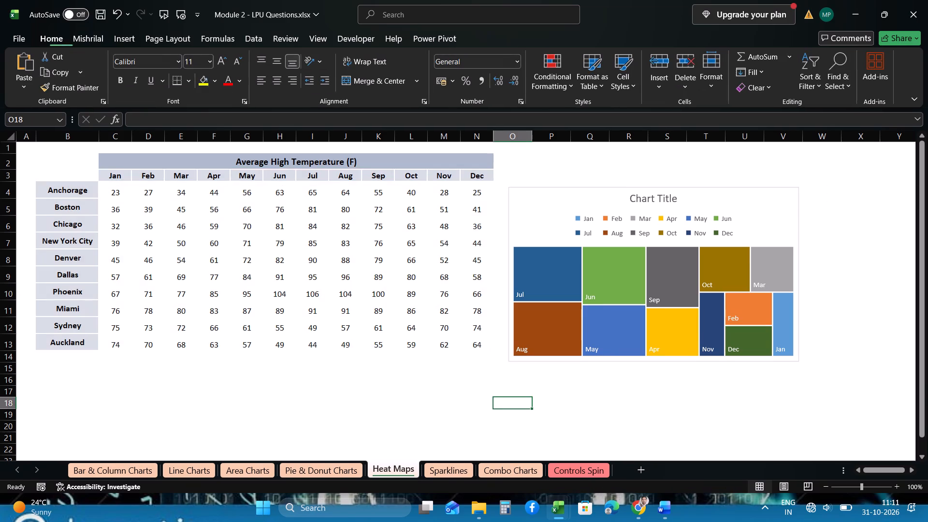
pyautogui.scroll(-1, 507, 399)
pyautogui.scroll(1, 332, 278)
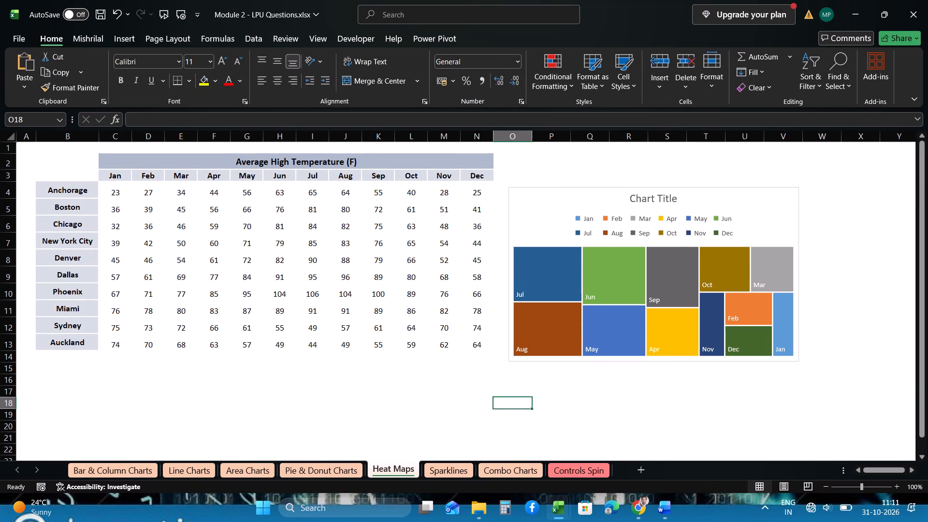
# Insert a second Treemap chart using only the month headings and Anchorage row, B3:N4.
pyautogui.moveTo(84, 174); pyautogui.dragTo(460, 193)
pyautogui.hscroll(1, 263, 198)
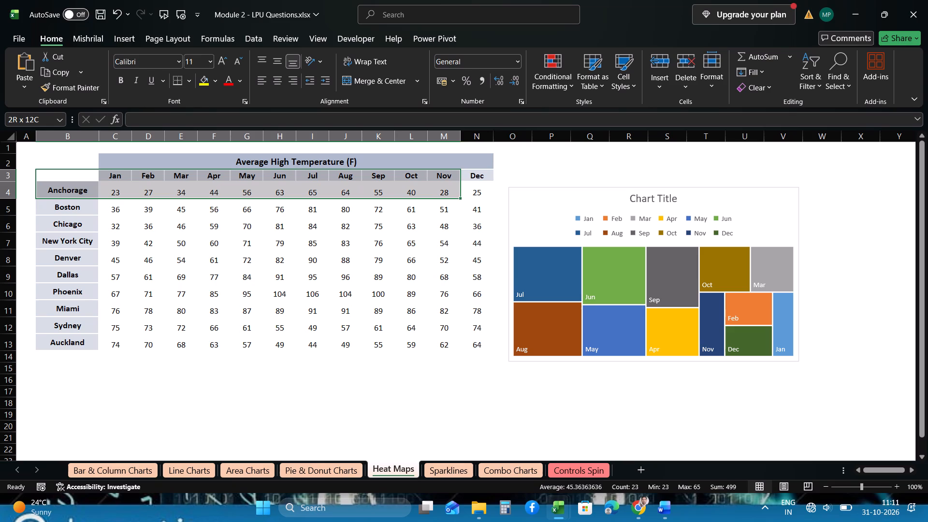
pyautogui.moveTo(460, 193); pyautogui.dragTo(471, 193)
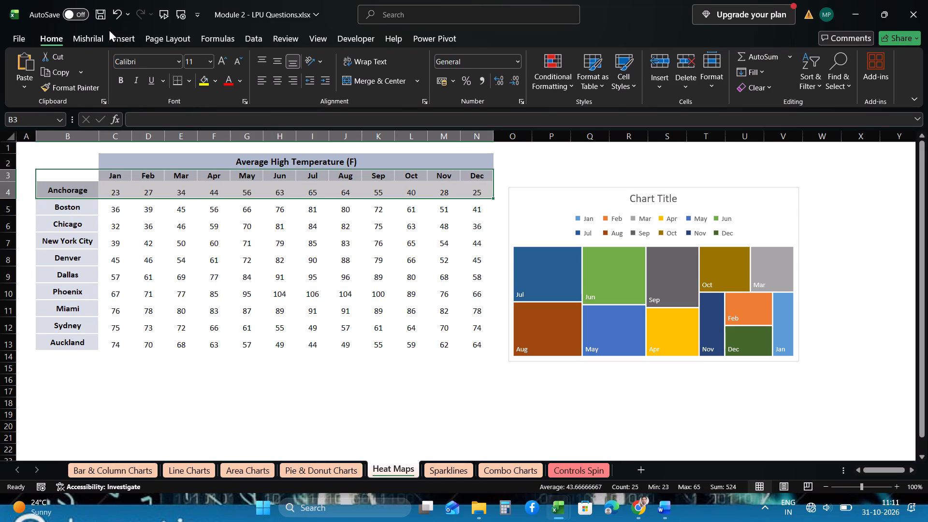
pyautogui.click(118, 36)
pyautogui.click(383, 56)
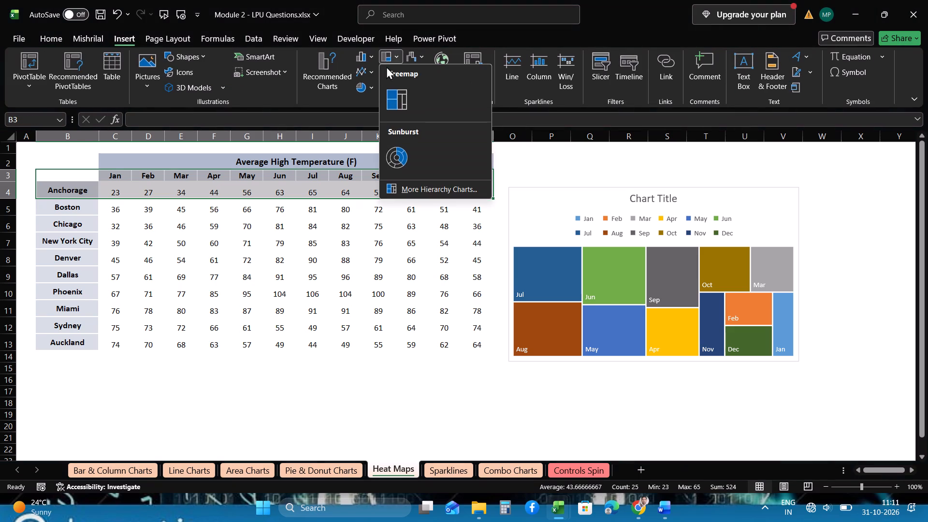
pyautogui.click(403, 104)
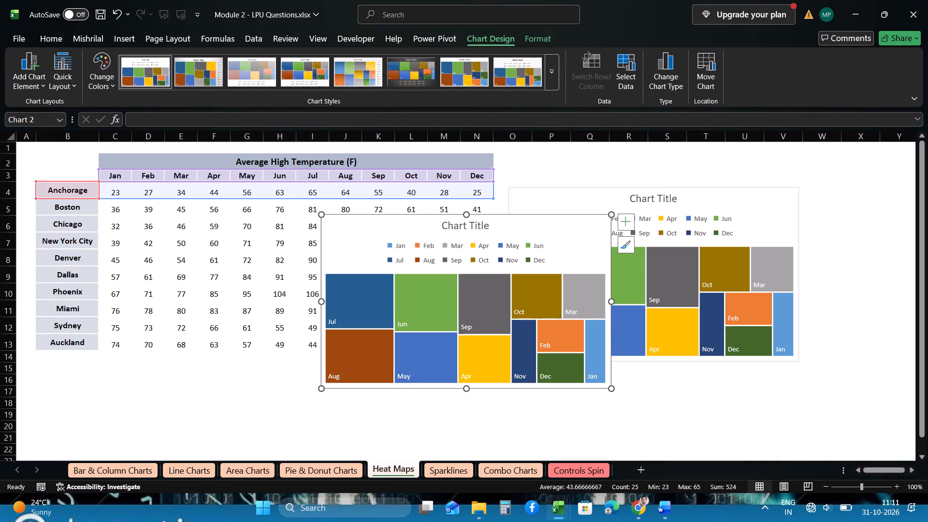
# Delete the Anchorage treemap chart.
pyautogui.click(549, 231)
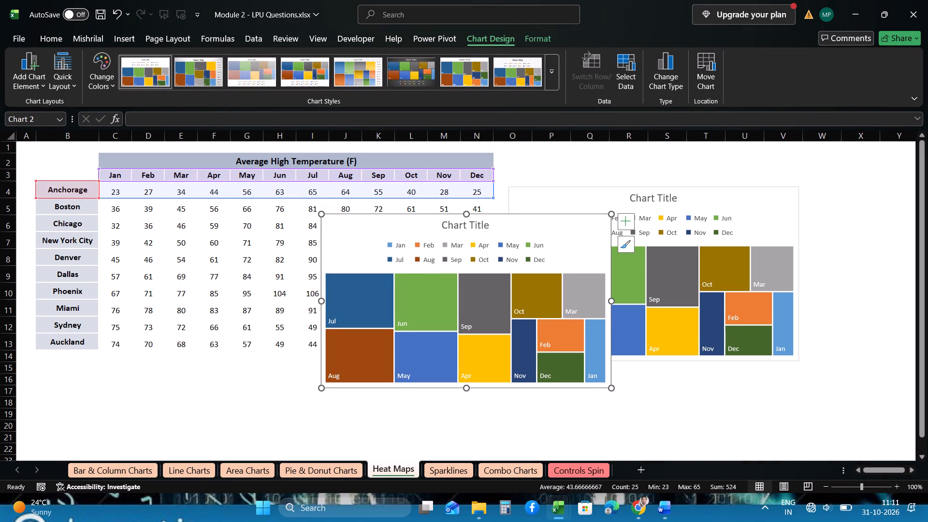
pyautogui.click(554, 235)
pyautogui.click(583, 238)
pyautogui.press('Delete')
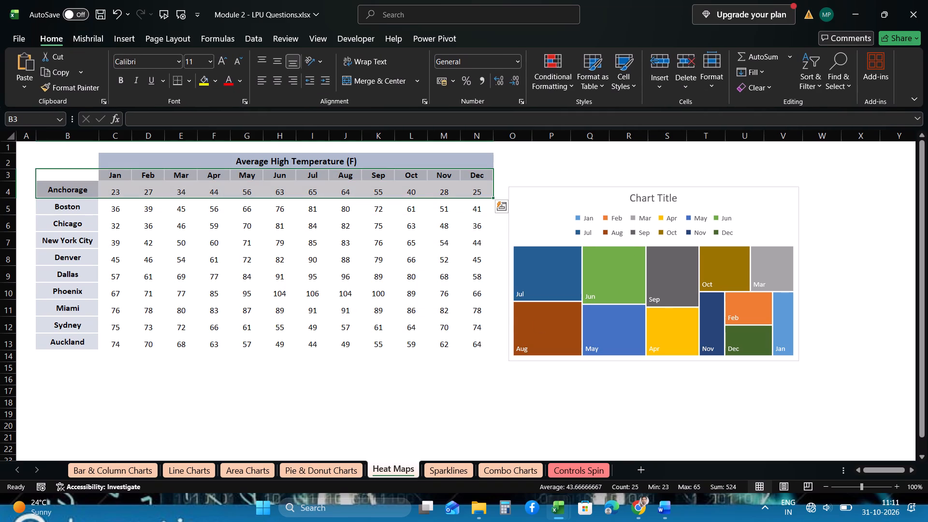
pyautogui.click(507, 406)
# On the Combo Charts sheet, insert a Clustered Column - Line combo chart from the Month and three spend columns, A3:D15.
pyautogui.click(457, 465)
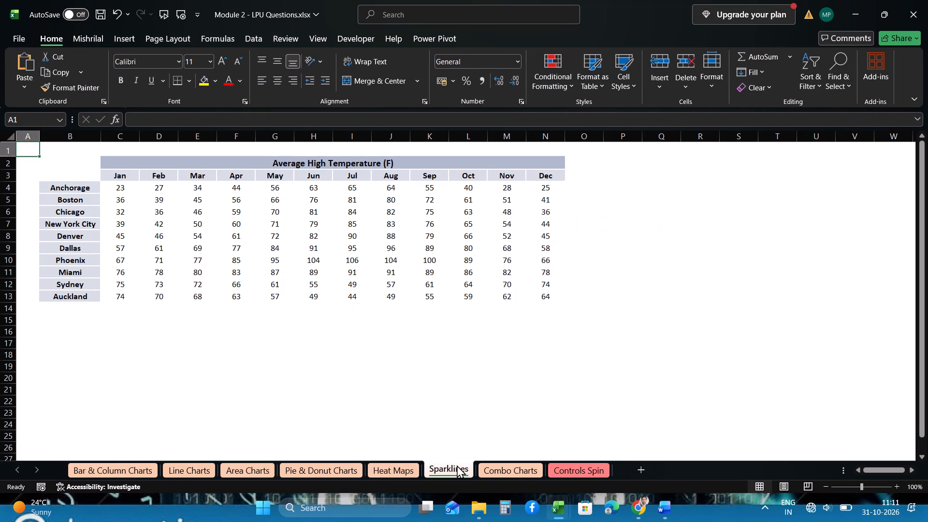
pyautogui.click(499, 469)
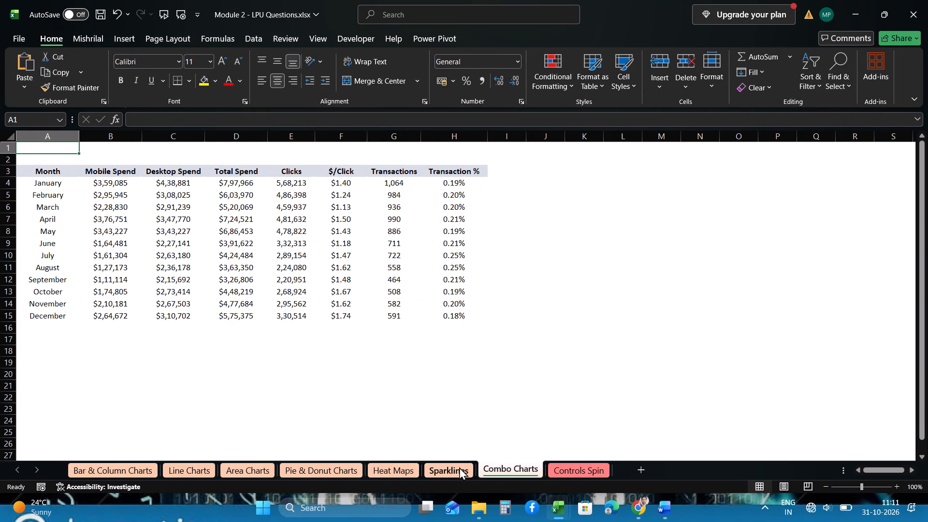
pyautogui.click(58, 175)
pyautogui.moveTo(61, 173); pyautogui.dragTo(248, 314)
pyautogui.scroll(1, 246, 302)
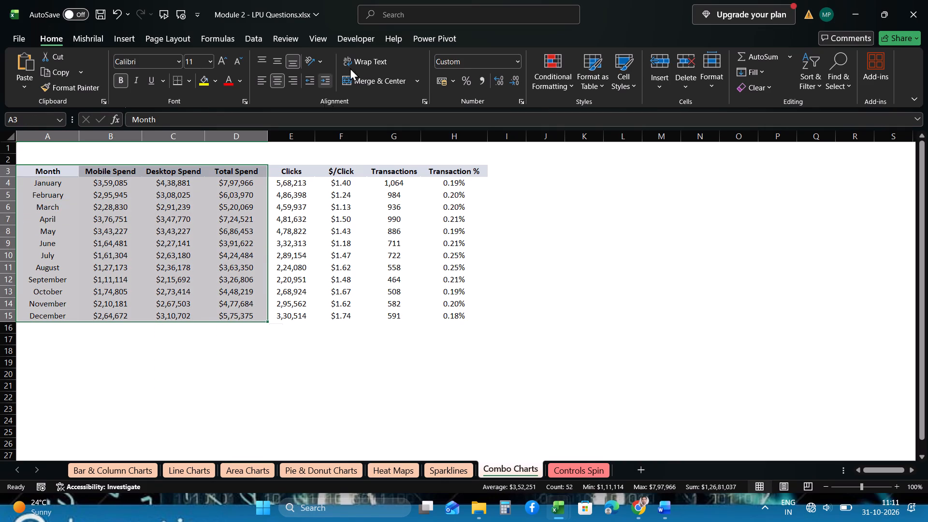
pyautogui.click(131, 37)
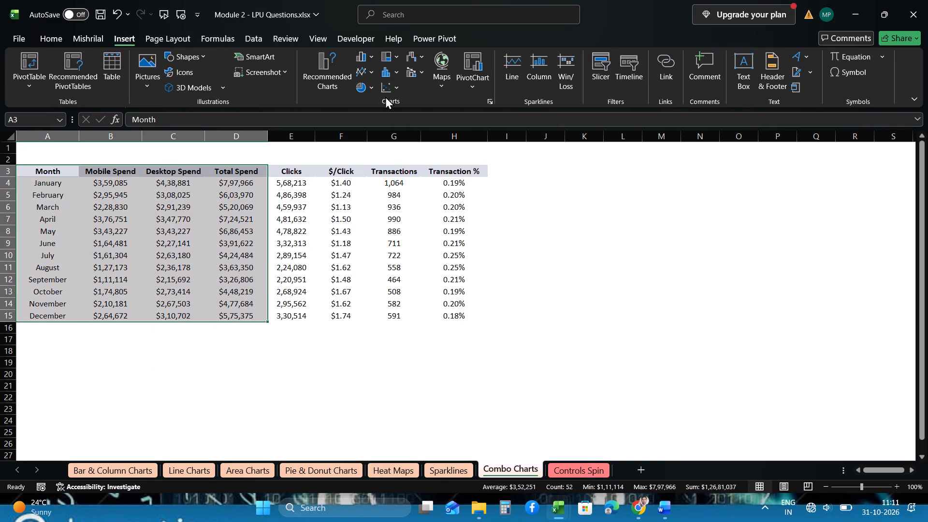
pyautogui.click(398, 91)
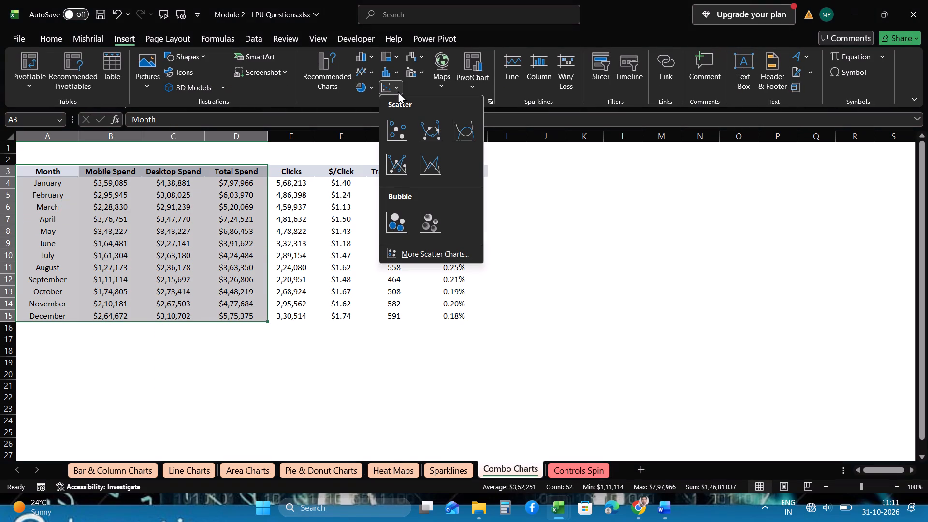
pyautogui.click(398, 91)
pyautogui.click(372, 87)
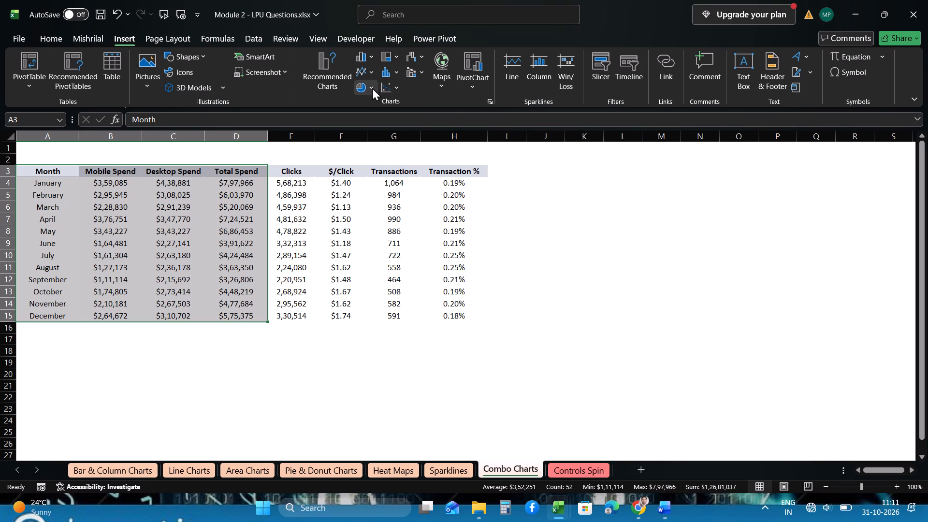
pyautogui.click(372, 87)
pyautogui.click(423, 72)
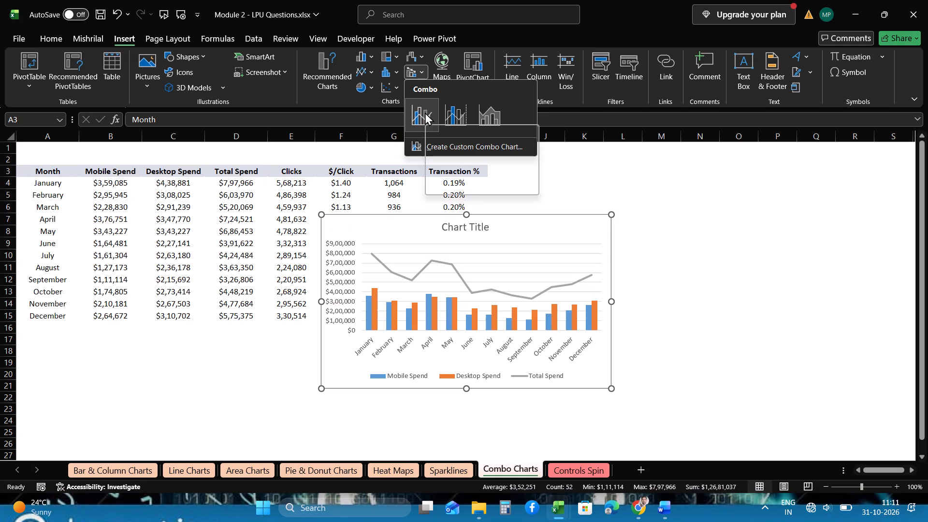
pyautogui.click(425, 112)
# Move the combo chart clear of the data table, to about columns J to Q starting at row 3.
pyautogui.moveTo(521, 226); pyautogui.dragTo(677, 205)
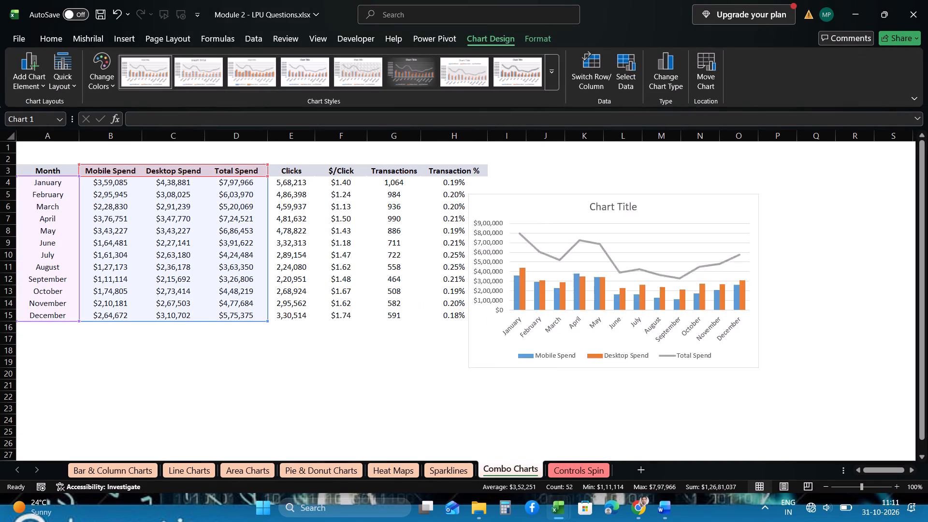
pyautogui.moveTo(677, 205); pyautogui.dragTo(748, 179)
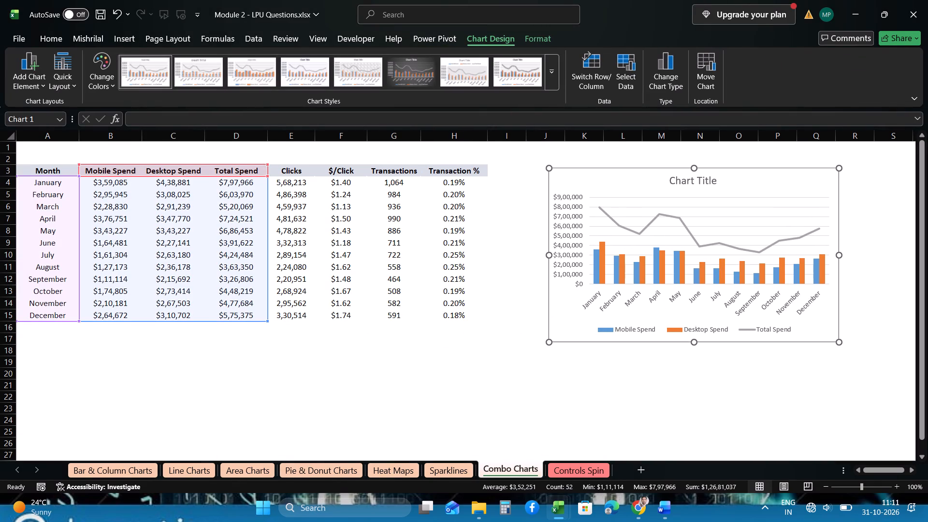
pyautogui.click(509, 257)
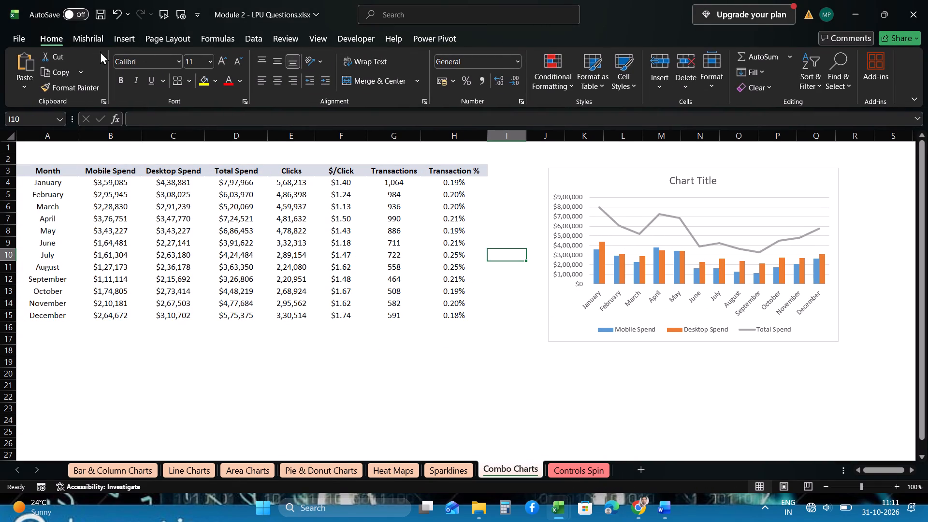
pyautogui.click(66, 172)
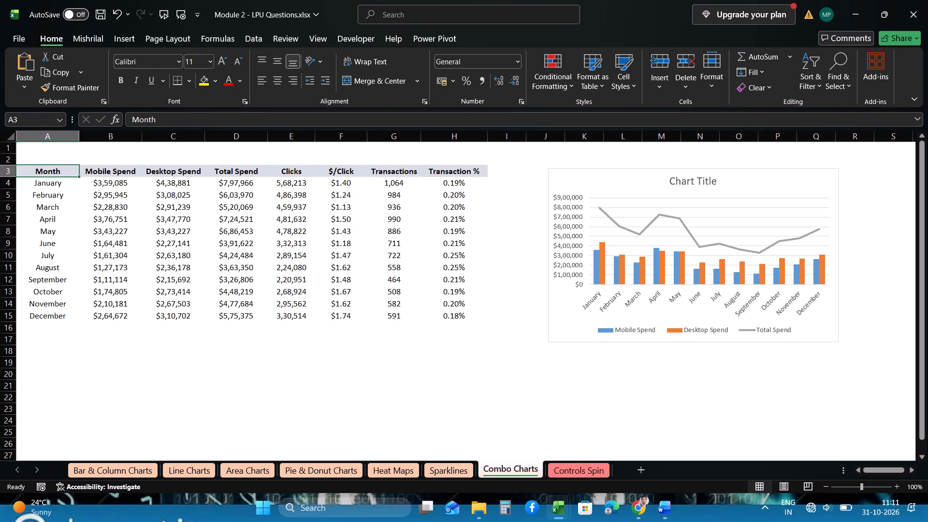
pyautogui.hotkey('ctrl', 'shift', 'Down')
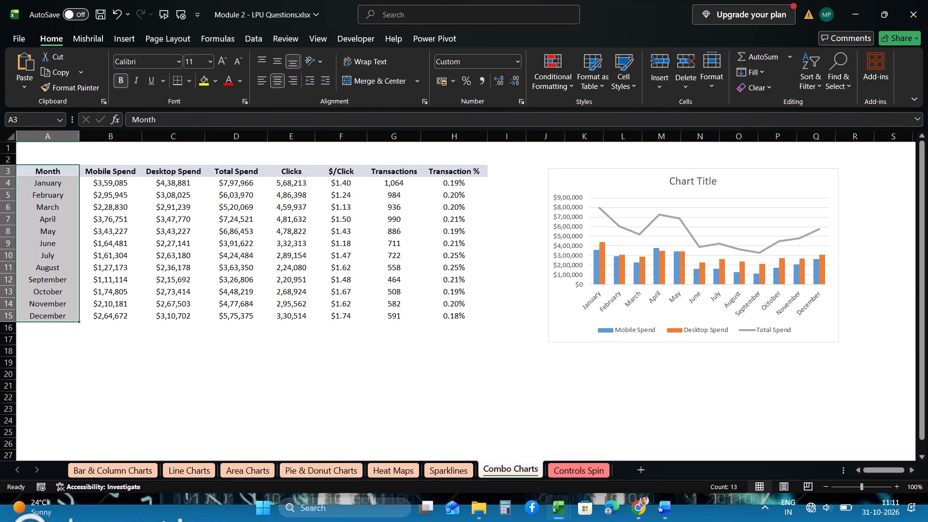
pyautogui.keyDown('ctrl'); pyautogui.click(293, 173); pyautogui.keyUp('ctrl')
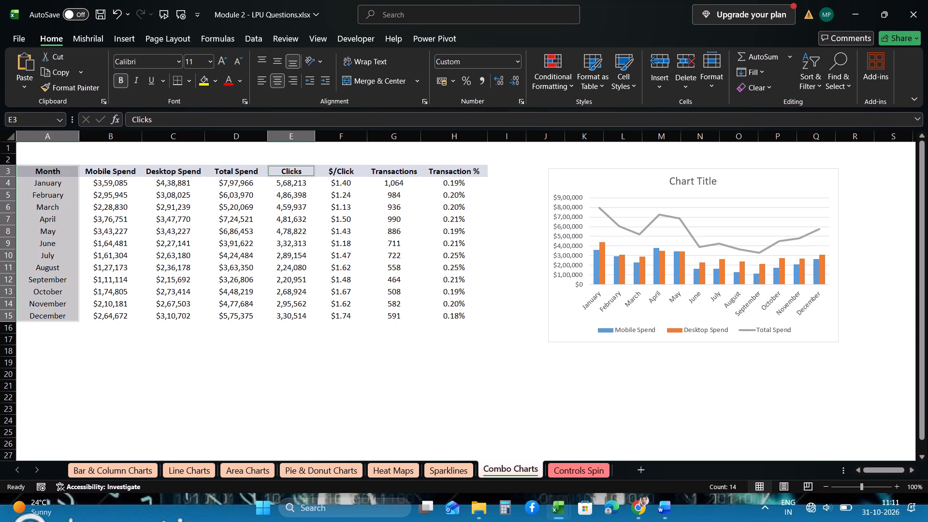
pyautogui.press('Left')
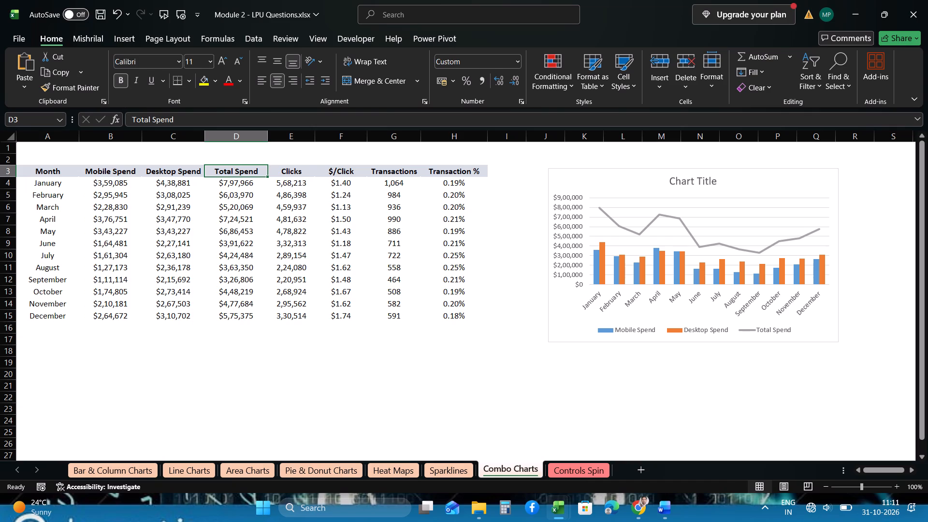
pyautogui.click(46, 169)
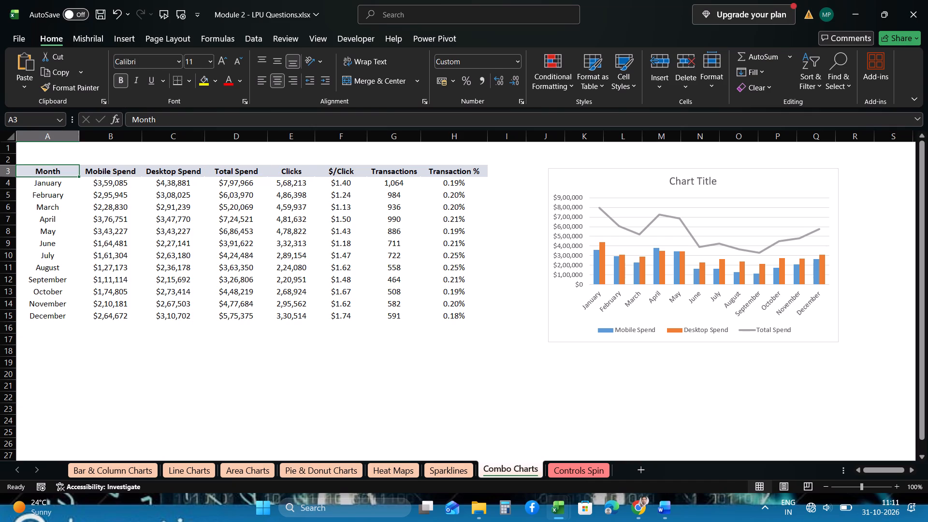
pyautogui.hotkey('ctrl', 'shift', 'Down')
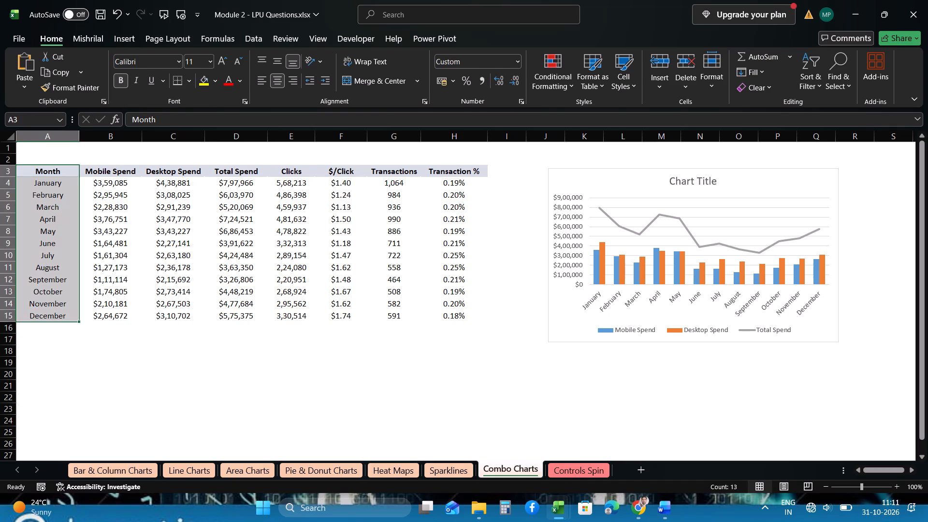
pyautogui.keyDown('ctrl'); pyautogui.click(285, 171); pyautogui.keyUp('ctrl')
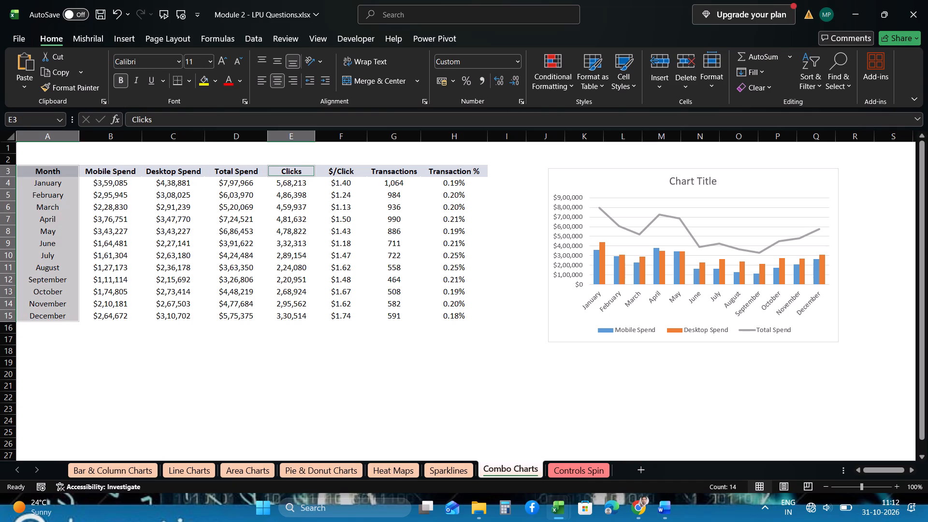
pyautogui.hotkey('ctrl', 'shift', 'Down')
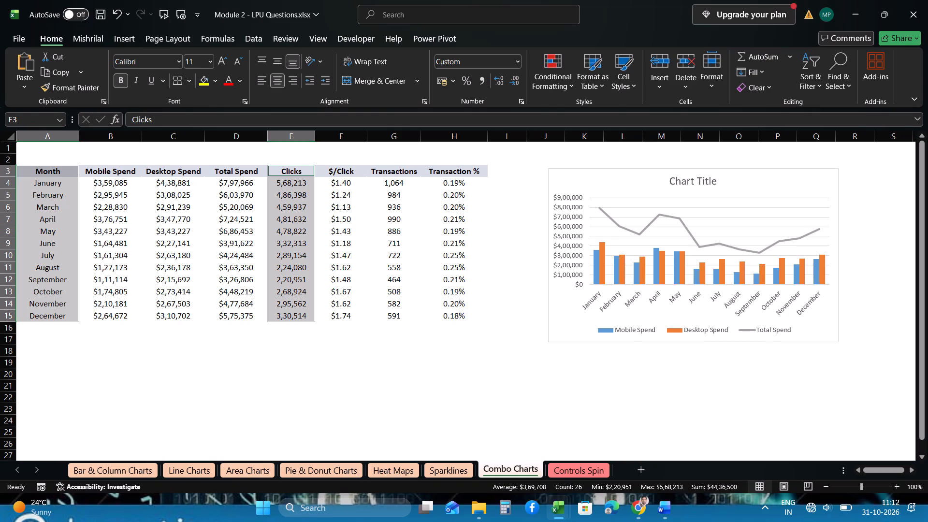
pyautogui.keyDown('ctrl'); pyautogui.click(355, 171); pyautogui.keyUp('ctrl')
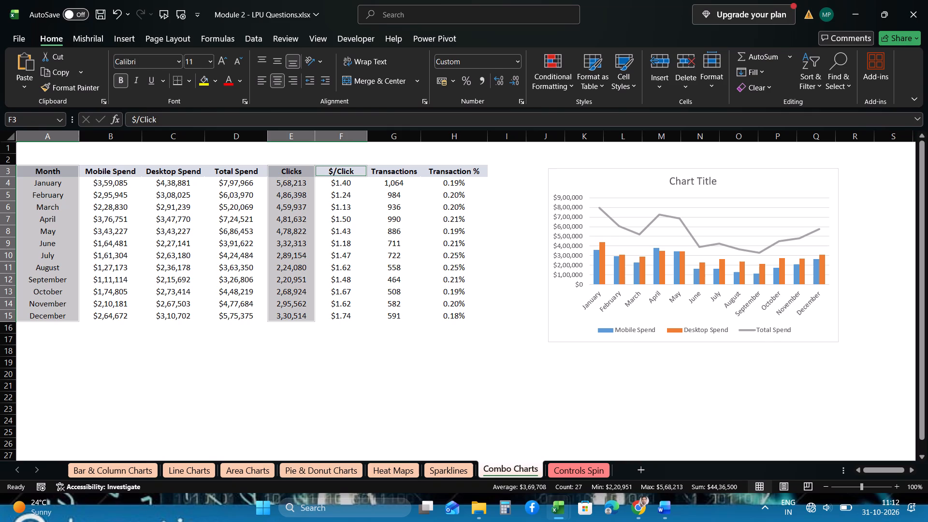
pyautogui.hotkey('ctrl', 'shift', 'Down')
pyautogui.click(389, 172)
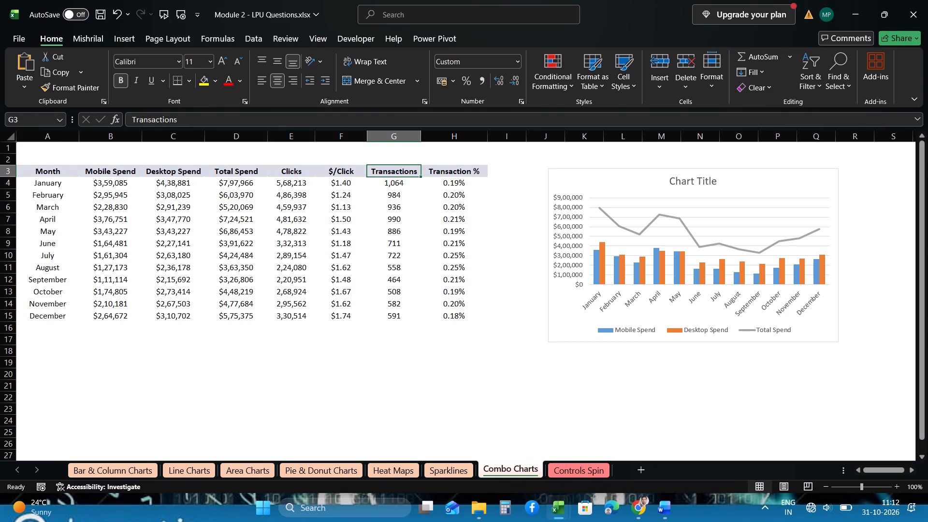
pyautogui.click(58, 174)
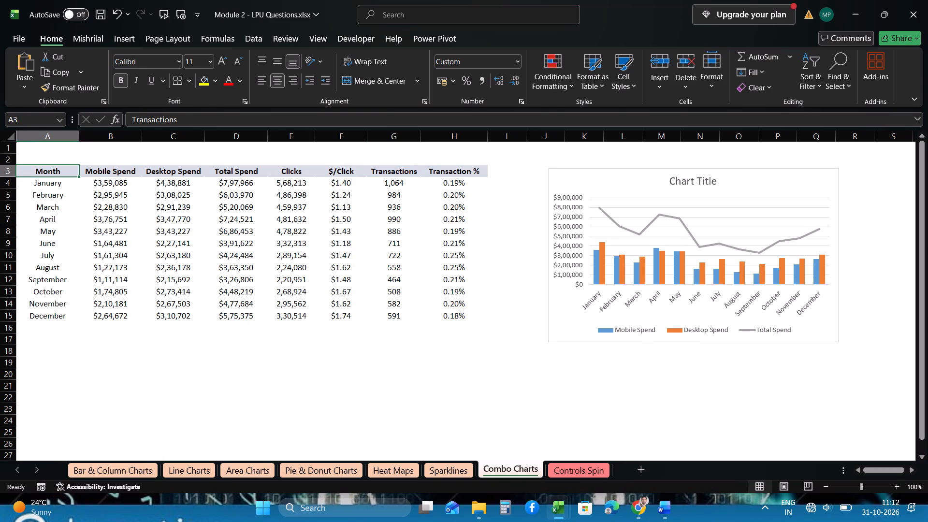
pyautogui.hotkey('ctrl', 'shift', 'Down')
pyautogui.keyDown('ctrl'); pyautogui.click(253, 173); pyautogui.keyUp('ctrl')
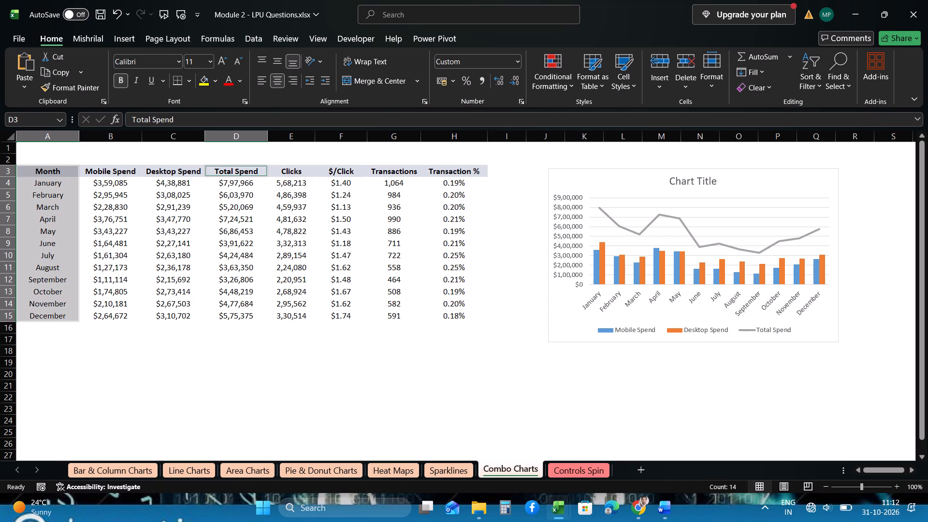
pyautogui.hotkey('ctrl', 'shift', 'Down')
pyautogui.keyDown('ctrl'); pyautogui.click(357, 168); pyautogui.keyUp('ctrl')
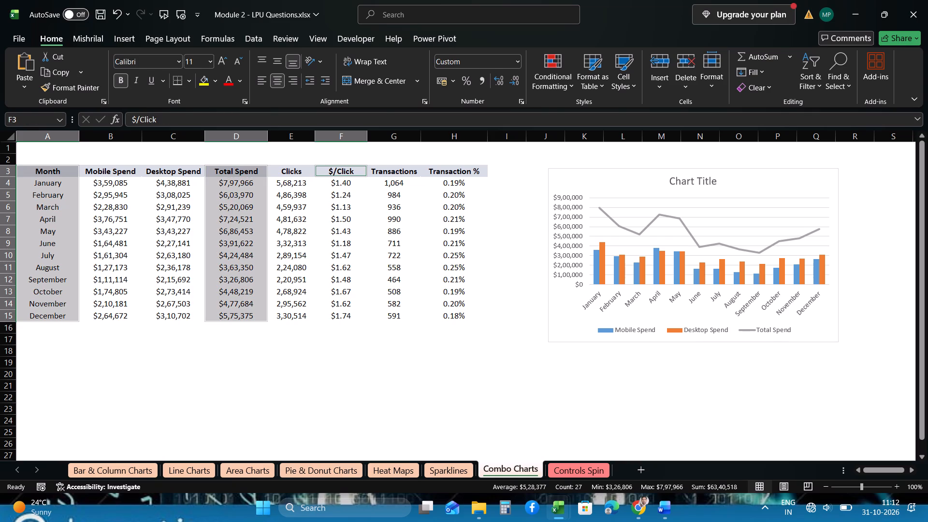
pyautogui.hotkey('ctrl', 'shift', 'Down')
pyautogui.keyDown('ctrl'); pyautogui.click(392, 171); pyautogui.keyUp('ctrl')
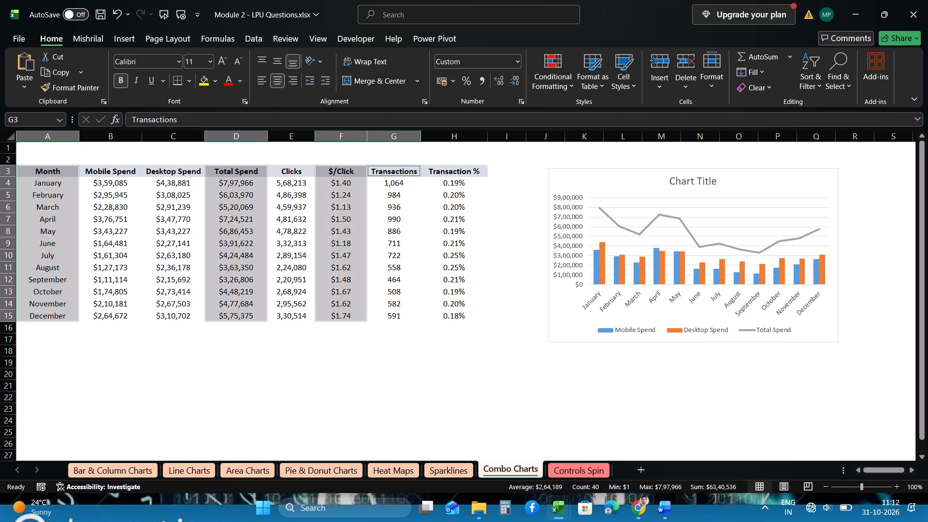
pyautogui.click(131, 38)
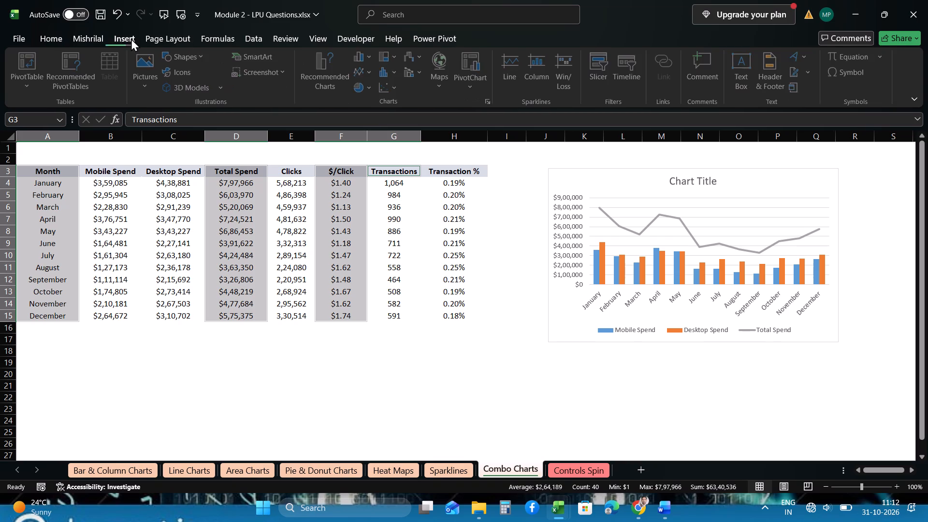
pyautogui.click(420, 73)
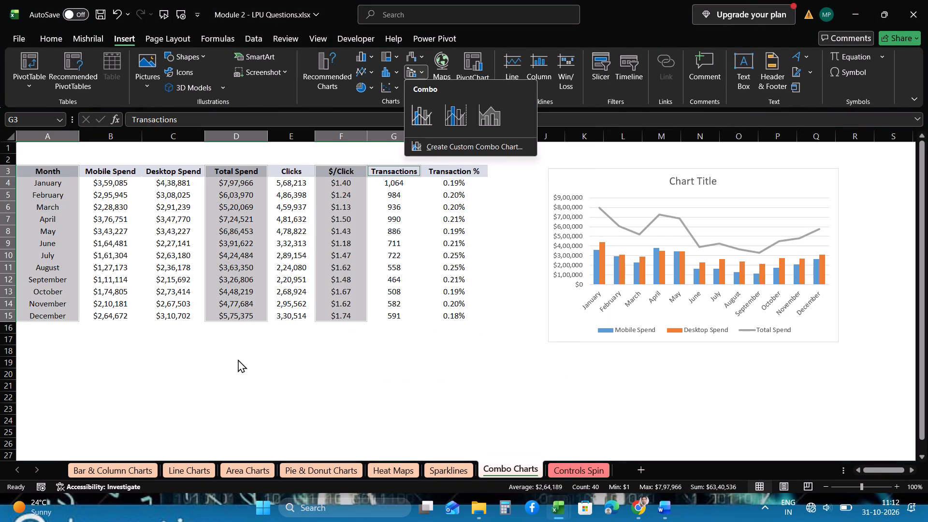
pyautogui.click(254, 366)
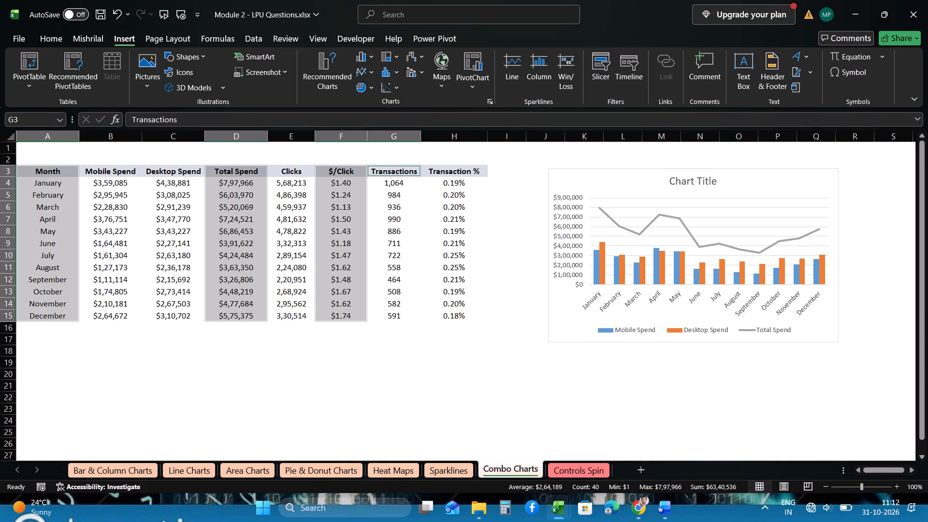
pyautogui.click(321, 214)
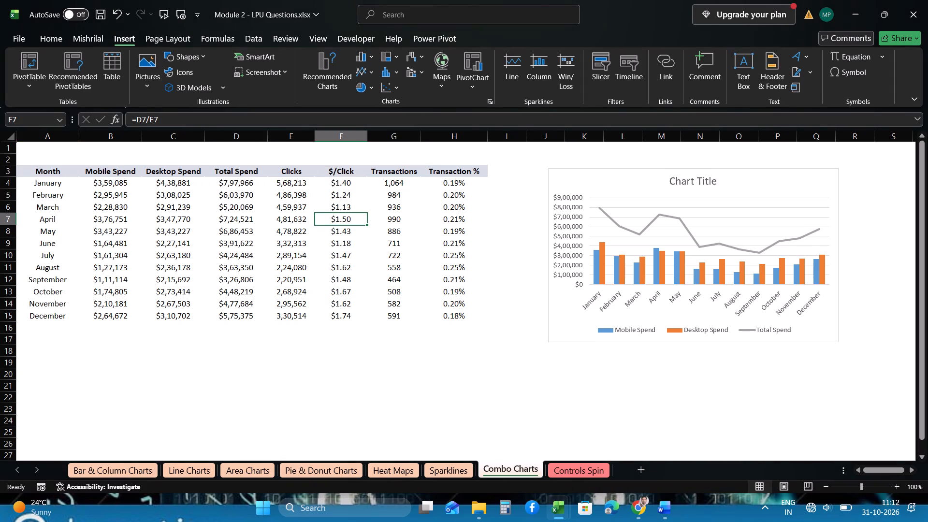
# On the Controls Spin sheet, use the spin control to change the course-wise revenue chart's year to 2015.
pyautogui.click(579, 467)
pyautogui.scroll(-1, 484, 332)
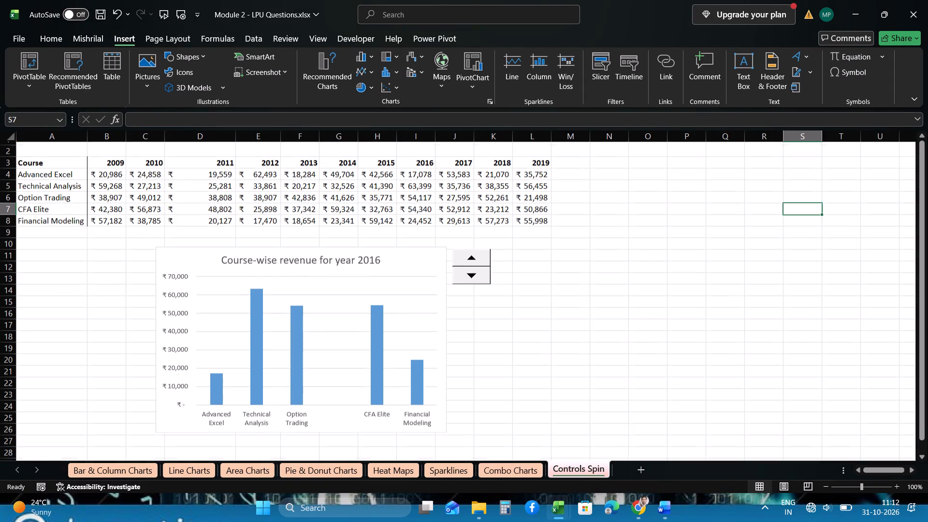
pyautogui.scroll(-1, 484, 332)
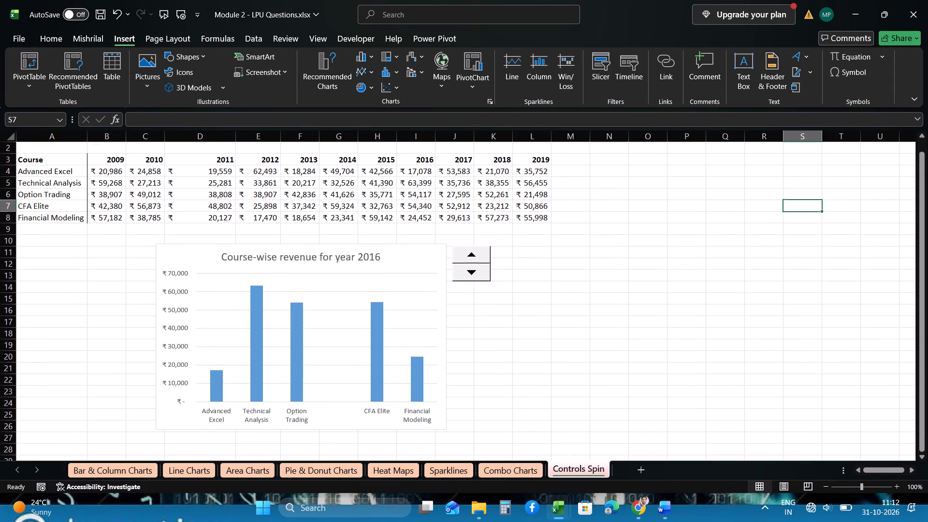
pyautogui.click(476, 277)
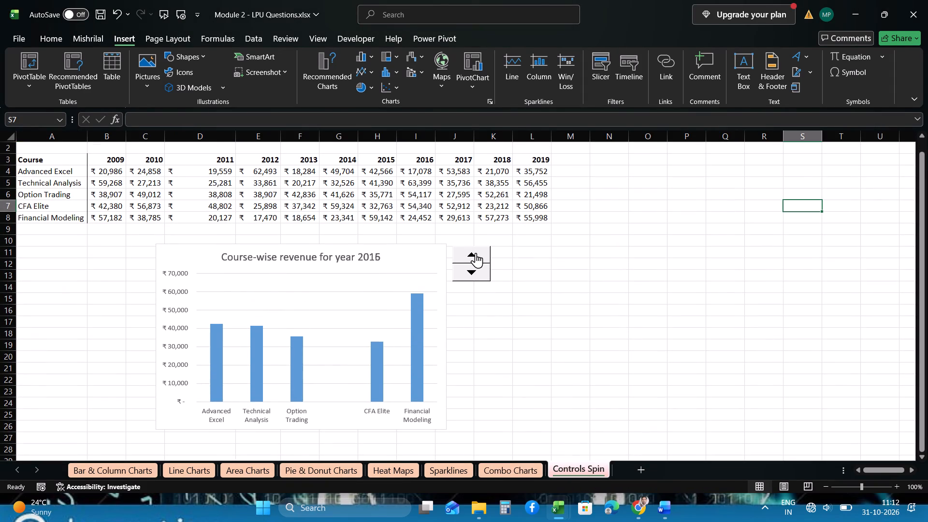